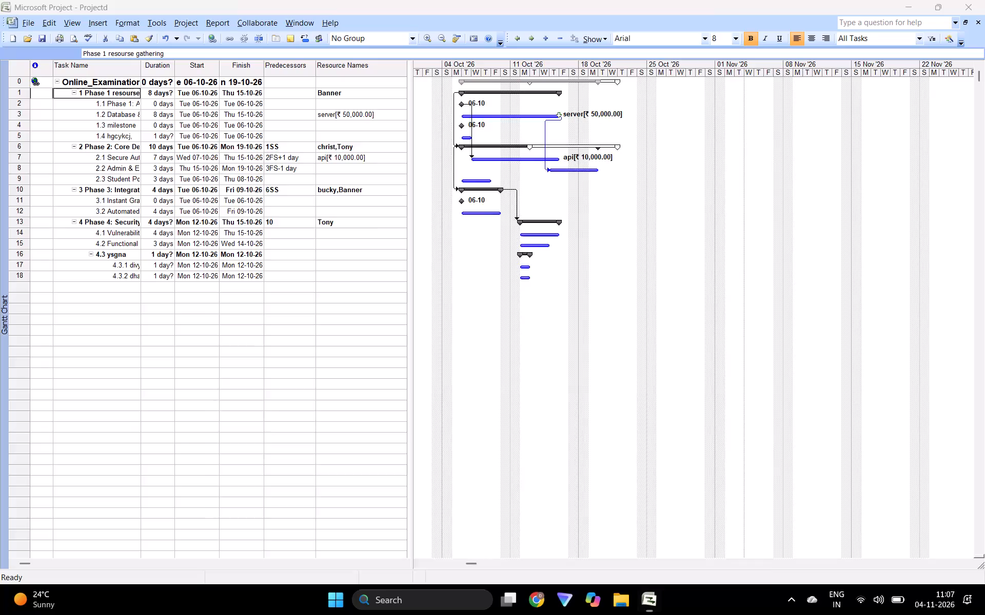
# Switch to Notepad and save the lag and lead notes in the Documents folder as labnov.
pyautogui.write('note')
pyautogui.press('Return')
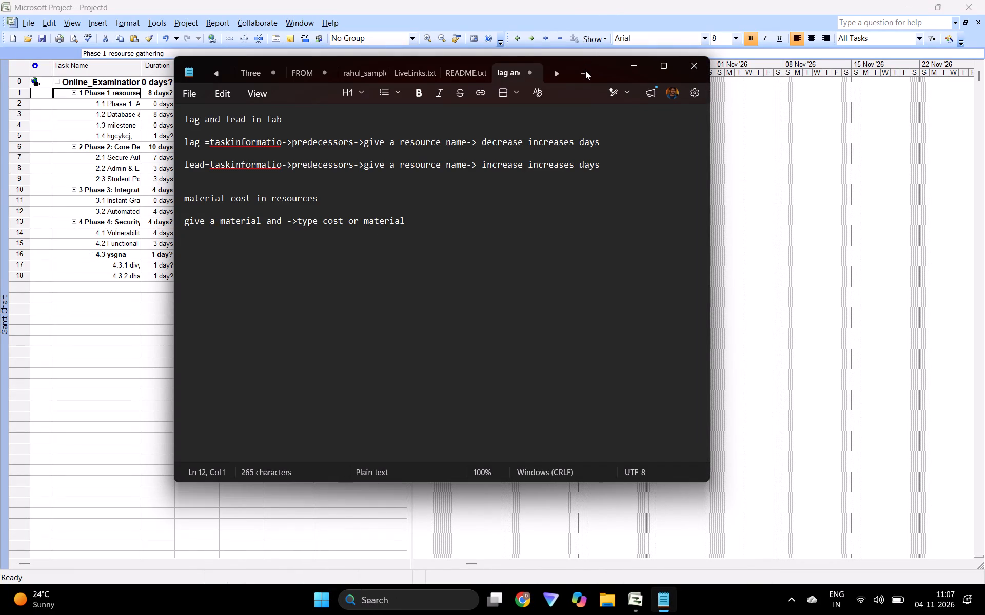
pyautogui.click(498, 196)
pyautogui.hotkey('ctrl', 's')
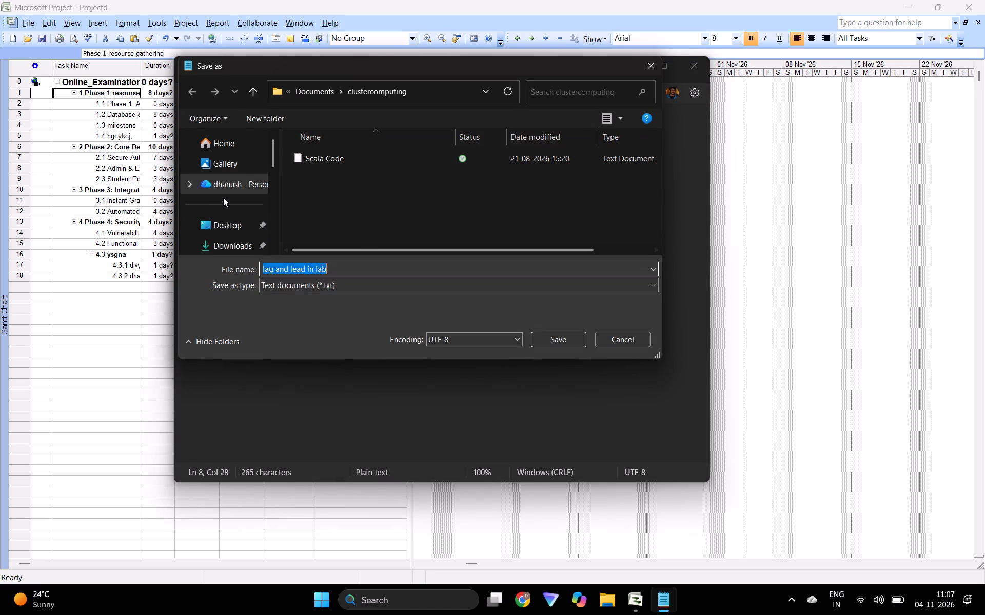
pyautogui.scroll(-1, 229, 245)
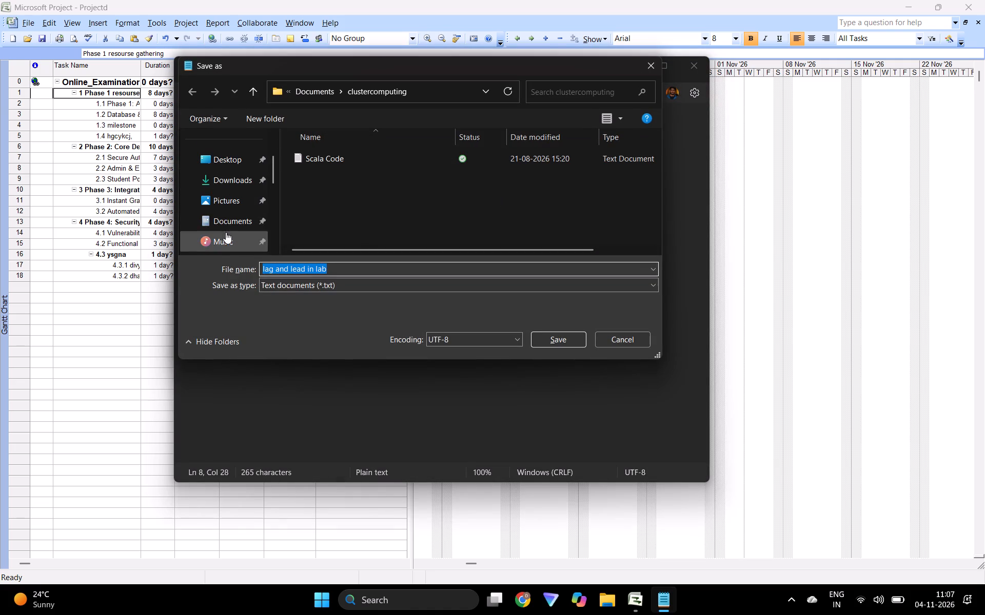
pyautogui.click(233, 220)
pyautogui.click(370, 273)
pyautogui.press('Insert')
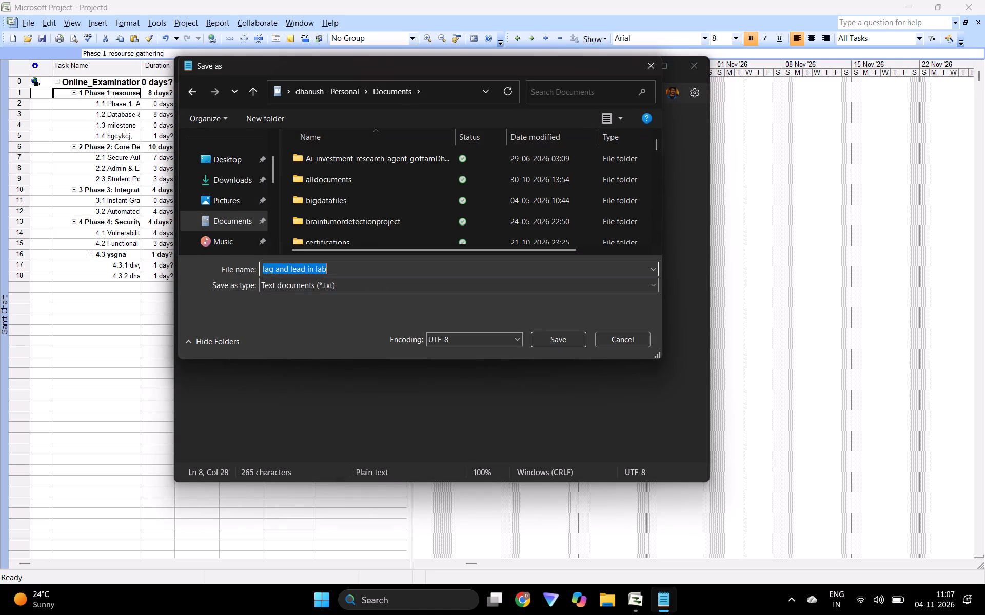
pyautogui.press('Insert')
pyautogui.press('BackSpace')
pyautogui.write('bag')
pyautogui.press('BackSpace')
pyautogui.press('BackSpace')
pyautogui.press('BackSpace')
pyautogui.write('lab')
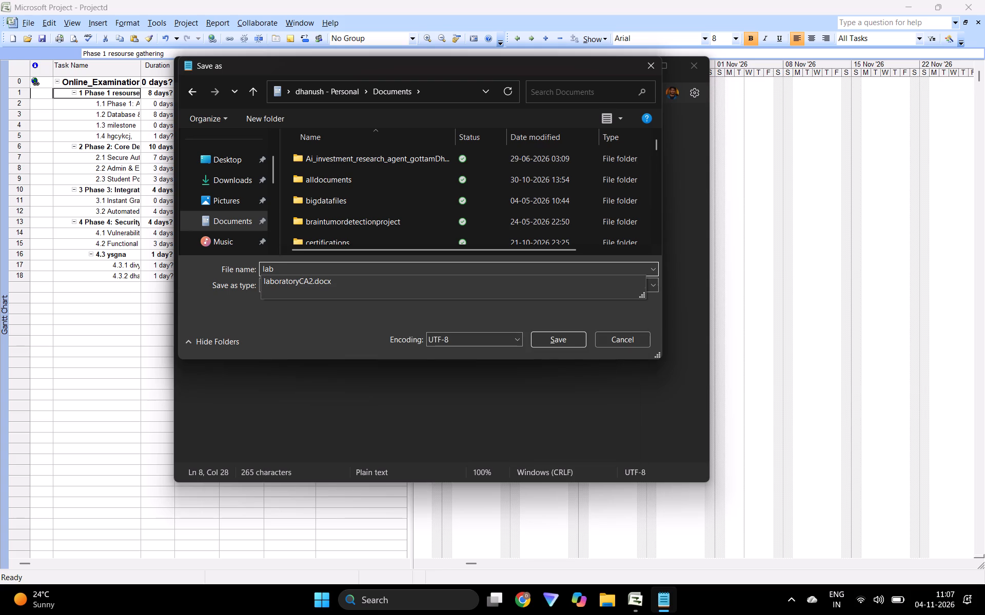
pyautogui.write('after')
pyautogui.press('BackSpace')
pyautogui.press('BackSpace')
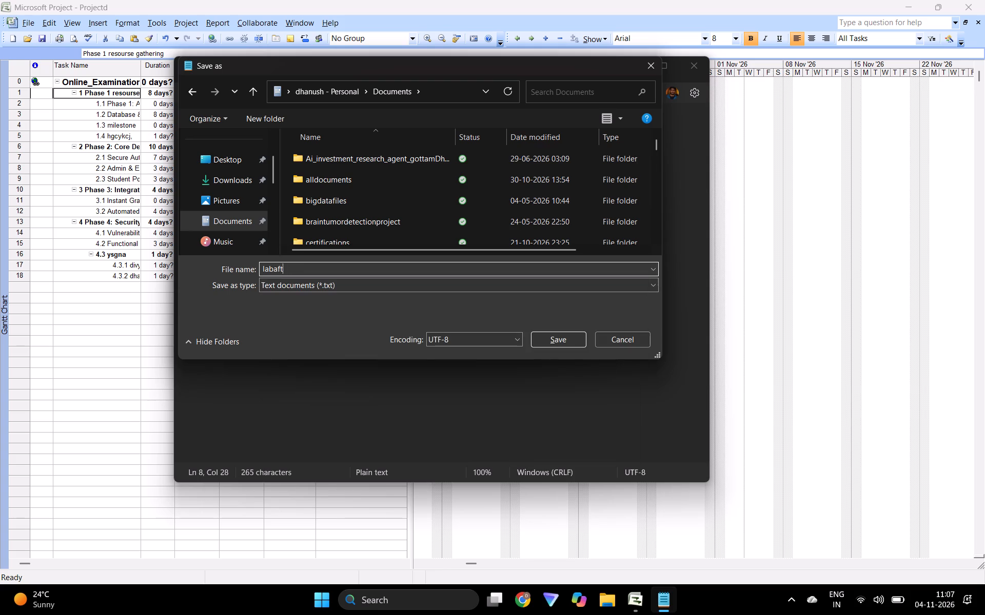
pyautogui.press('BackSpace')
pyautogui.press('BackSpace')
pyautogui.press('BackSpace')
pyautogui.write('nov')
pyautogui.press('Return')
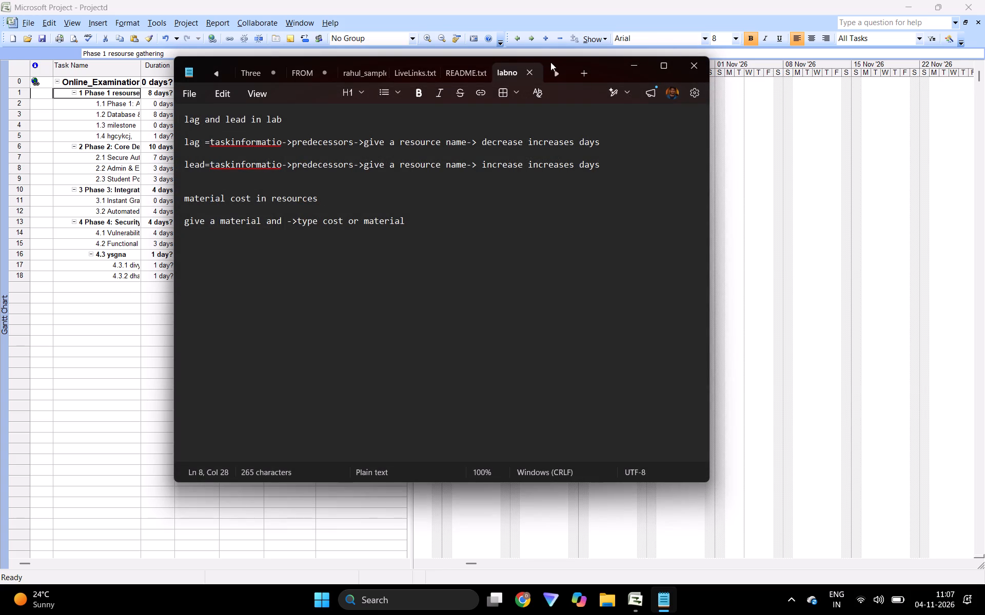
# Start a new blank note with the first line "8 working hours per day".
pyautogui.click(582, 78)
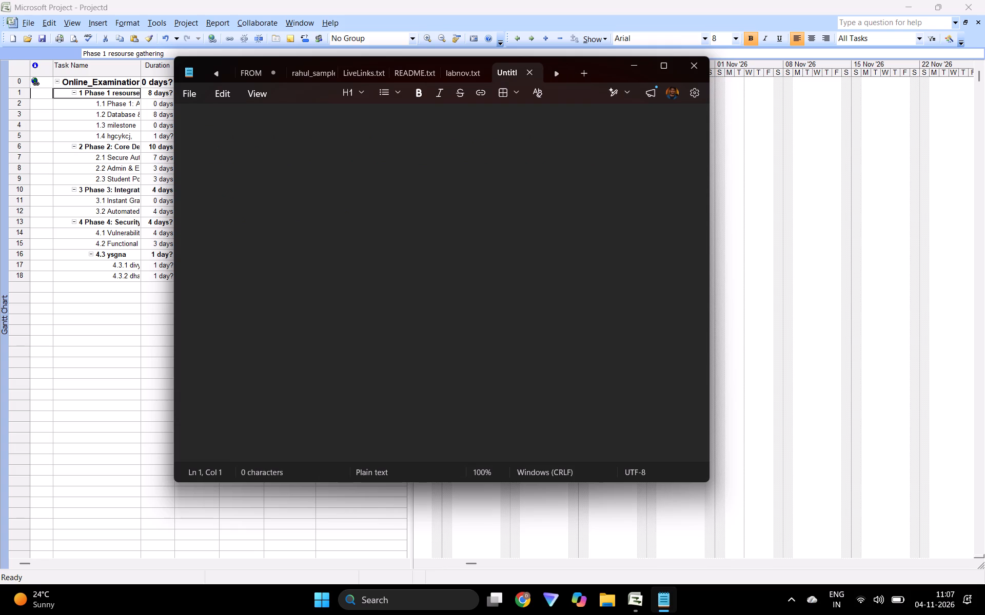
pyautogui.write('8 working')
pyautogui.press('space')
pyautogui.press('d')
pyautogui.press('BackSpace')
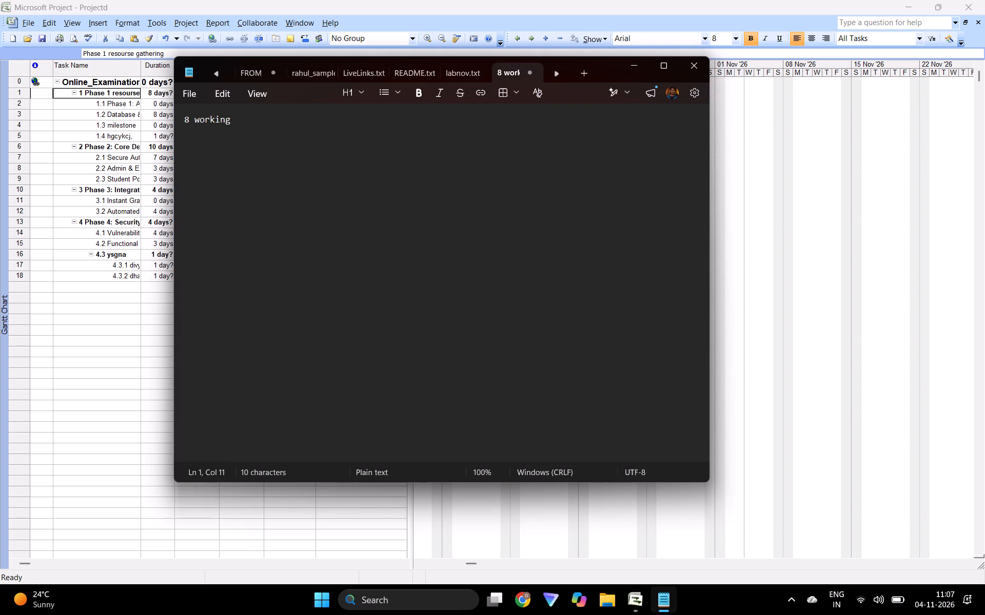
pyautogui.write('hours per p')
pyautogui.press('BackSpace')
pyautogui.write('day')
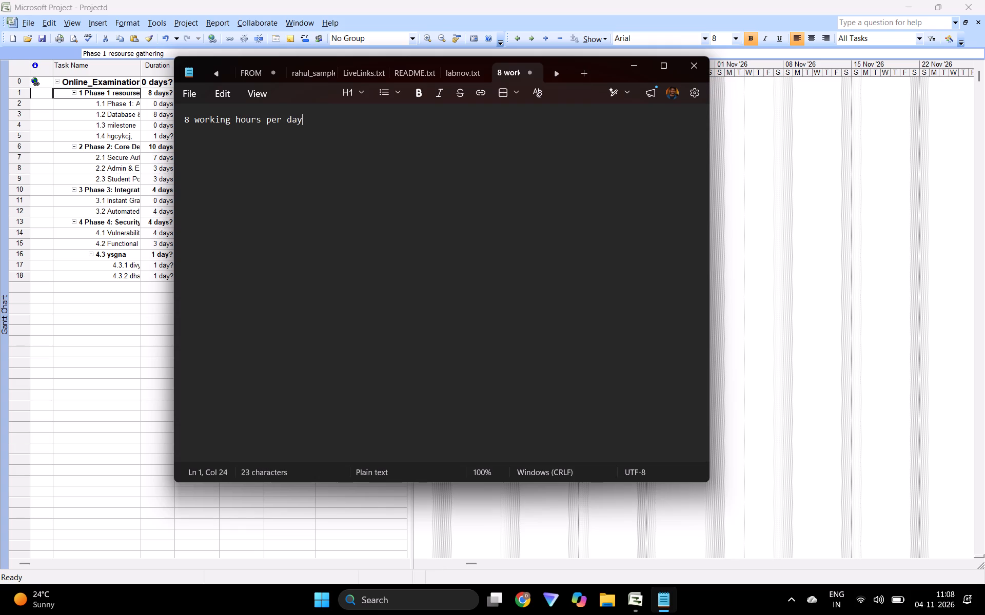
pyautogui.press('Return')
pyautogui.press('Return')
# Add the line "5 working days per week" below the working hours line, separated by a blank line.
pyautogui.write('5 wrokign')
pyautogui.press('space')
pyautogui.press('BackSpace')
pyautogui.press('BackSpace')
pyautogui.press('BackSpace')
pyautogui.write('ng')
pyautogui.press('space')
pyautogui.write('days per')
pyautogui.press('space')
pyautogui.write('week')
pyautogui.press('Return')
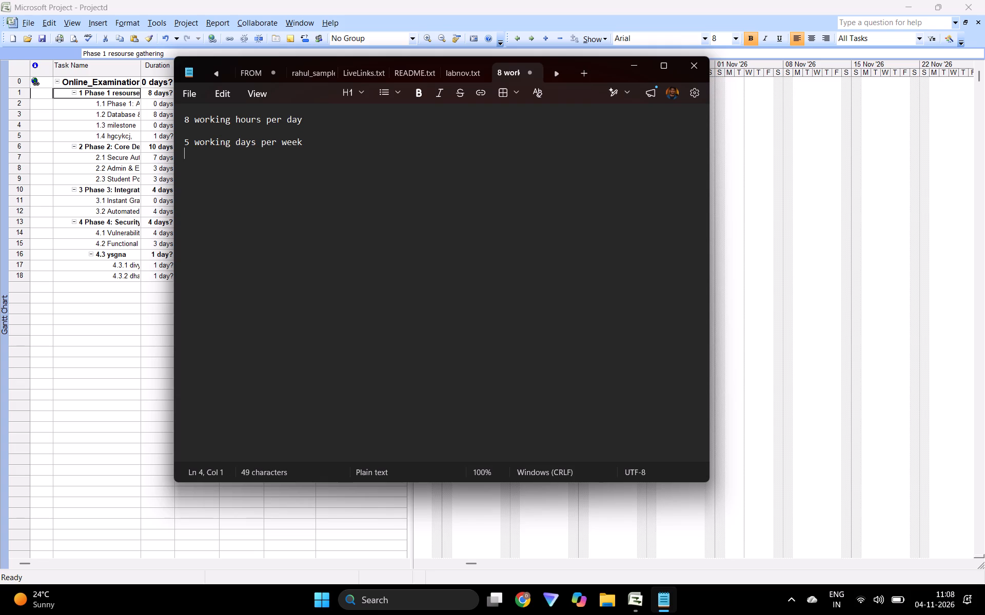
pyautogui.press('Return')
# Add the line "each resource works at 100% capacity" to the note, followed by a blank line.
pyautogui.write('each')
pyautogui.press('space')
pyautogui.press('BackSpace')
pyautogui.press('space')
pyautogui.write('resource wpr')
pyautogui.press('BackSpace')
pyautogui.press('BackSpace')
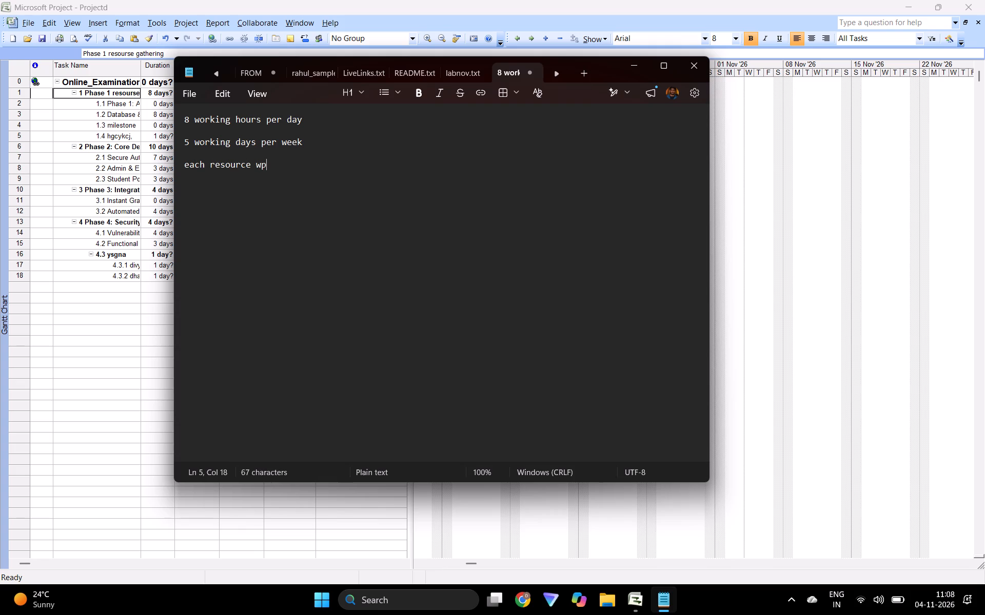
pyautogui.press('BackSpace')
pyautogui.write('works atr')
pyautogui.press('space')
pyautogui.press('BackSpace')
pyautogui.press('BackSpace')
pyautogui.press('space')
pyautogui.write('100')
pyautogui.hotkey('shift', '%')
pyautogui.press('space')
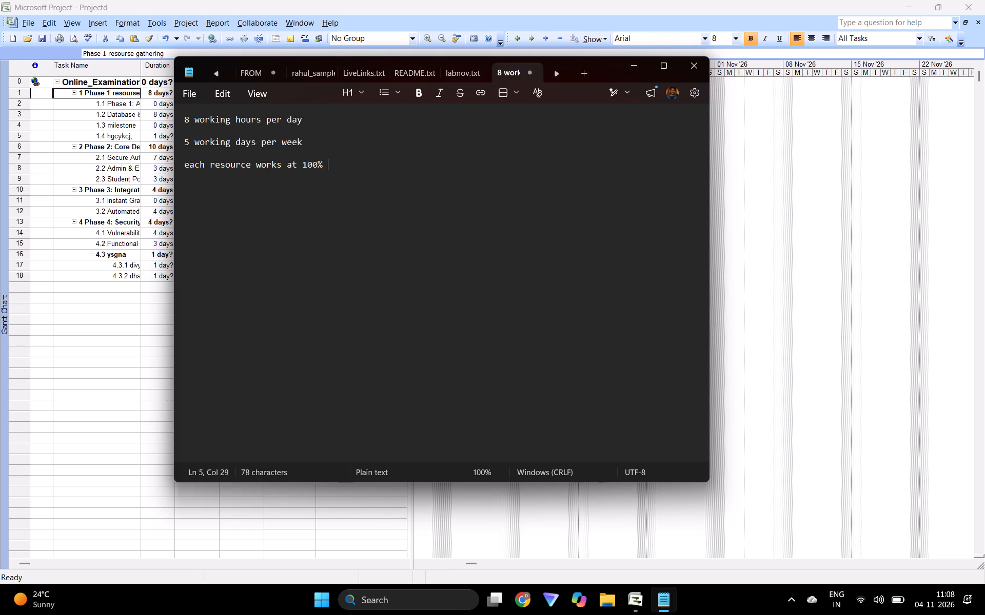
pyautogui.write('capact')
pyautogui.press('BackSpace')
pyautogui.press('BackSpace')
pyautogui.write('cu')
pyautogui.press('BackSpace')
pyautogui.write('ity')
pyautogui.press('Return')
pyautogui.press('Return')
# Add the line "no overtime" below the resource capacity line, followed by a blank line.
pyautogui.write('no overs')
pyautogui.press('BackSpace')
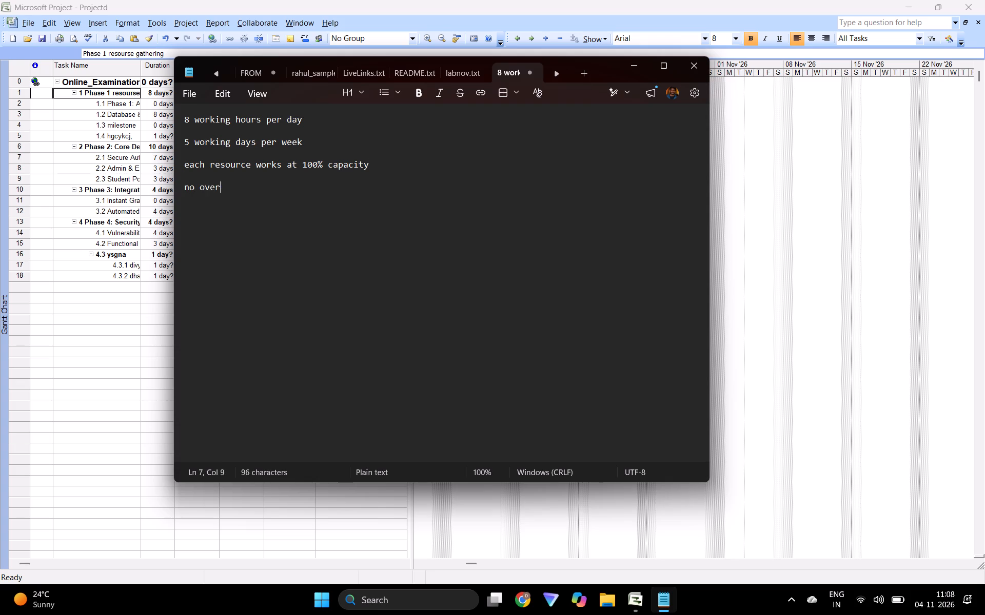
pyautogui.write('time')
pyautogui.press('space')
pyautogui.press('Return')
pyautogui.press('Return')
# Add the cost formula line "cost =working hours x hourly rate" to the note, followed by a blank line.
pyautogui.write('cost =work')
pyautogui.write('ing')
pyautogui.press('space')
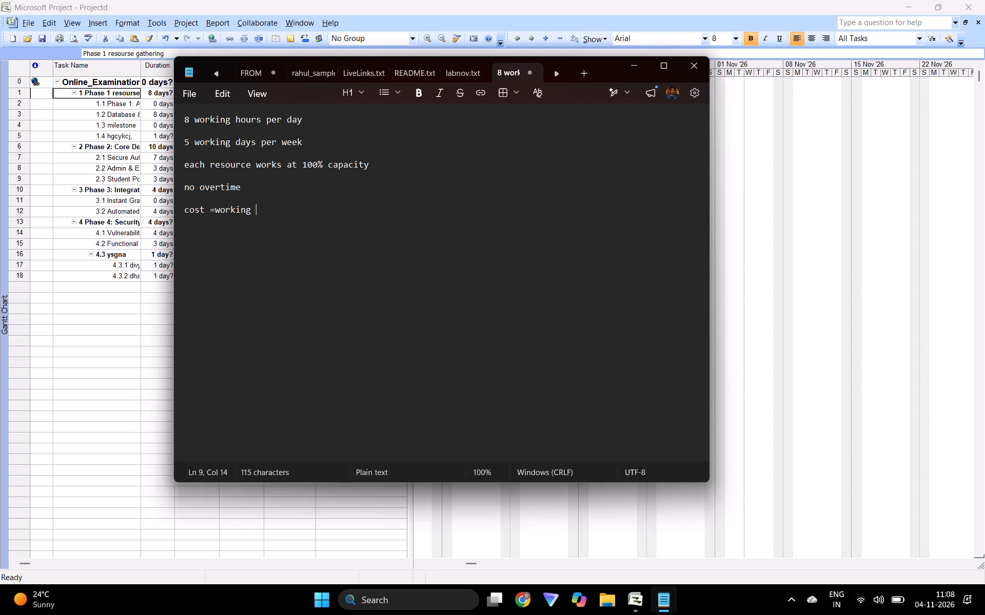
pyautogui.write('hours')
pyautogui.press('space')
pyautogui.write('x')
pyautogui.press('space')
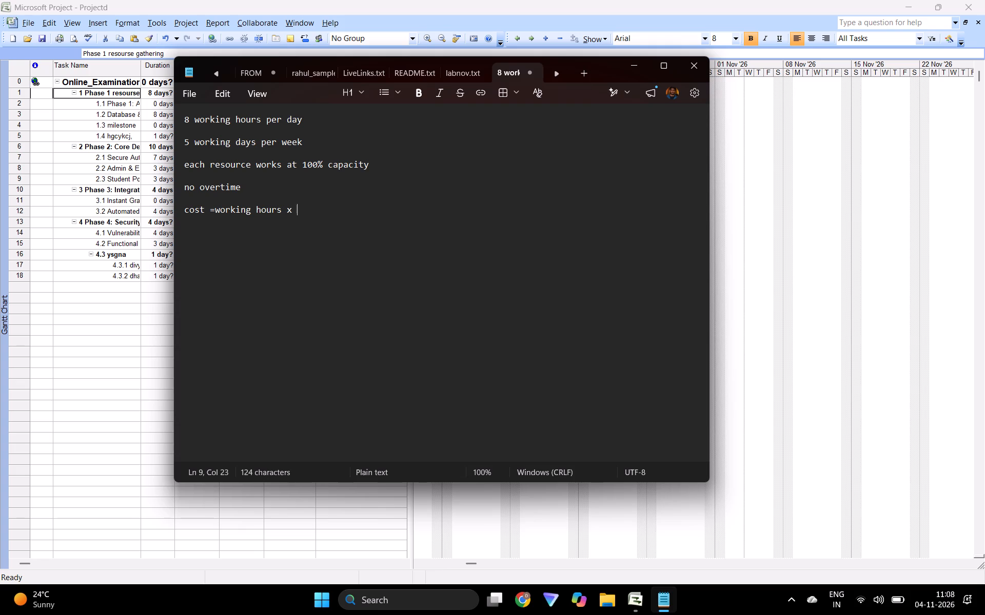
pyautogui.write('hourly rate')
pyautogui.press('Return')
pyautogui.press('Return')
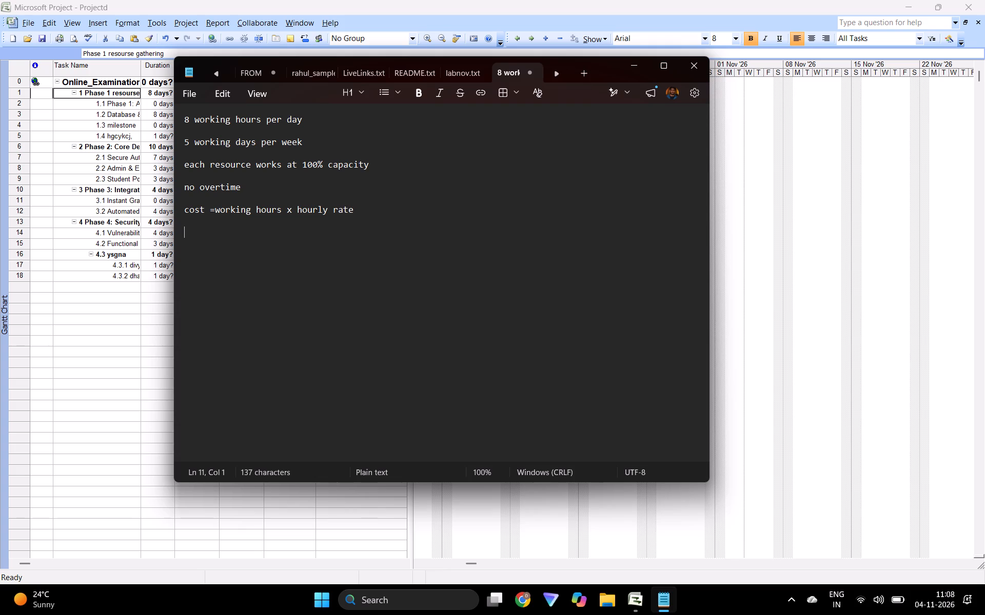
# Add the line "date are in November 2026" below the cost formula, followed by a blank line.
pyautogui.write('date')
pyautogui.press('space')
pyautogui.write('are')
pyautogui.press('space')
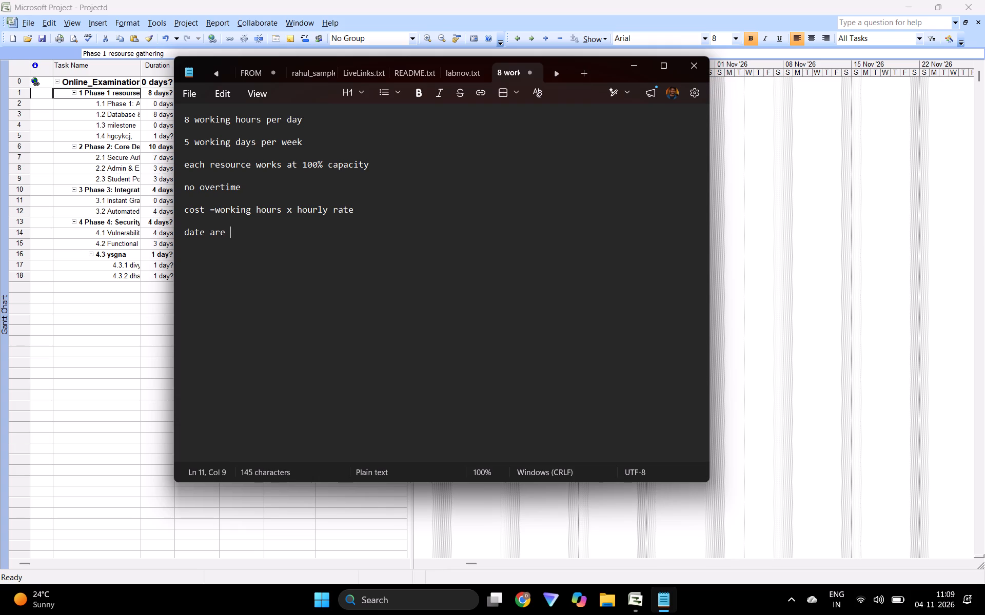
pyautogui.write('in nover')
pyautogui.press('BackSpace')
pyautogui.write('mber')
pyautogui.press('space')
pyautogui.write('2025')
pyautogui.press('BackSpace')
pyautogui.press('6')
pyautogui.press('Return')
pyautogui.press('Return')
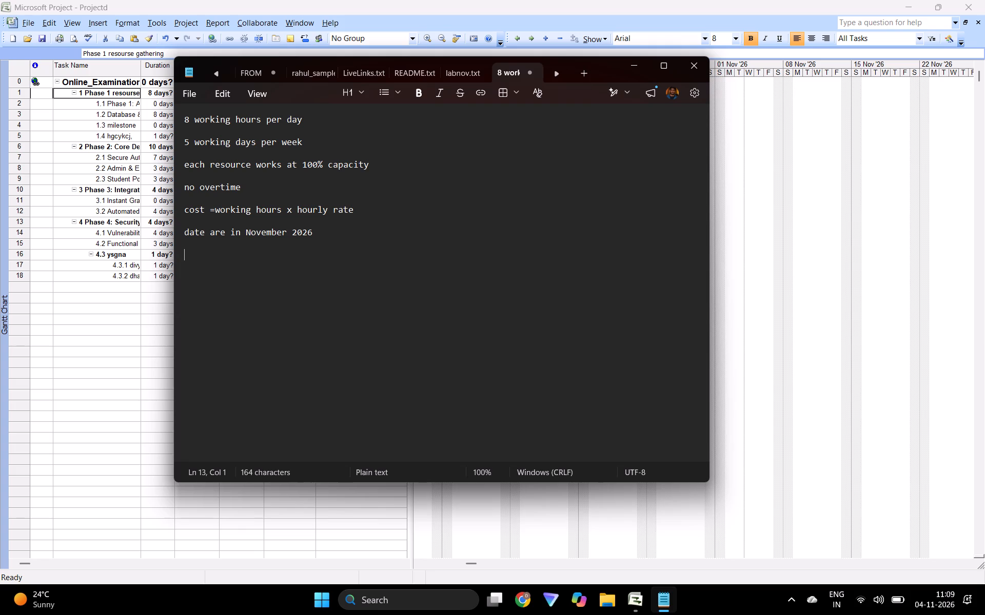
# Add the line "a website development project" below the November 2026 date line, followed by a blank line.
pyautogui.write('a website development')
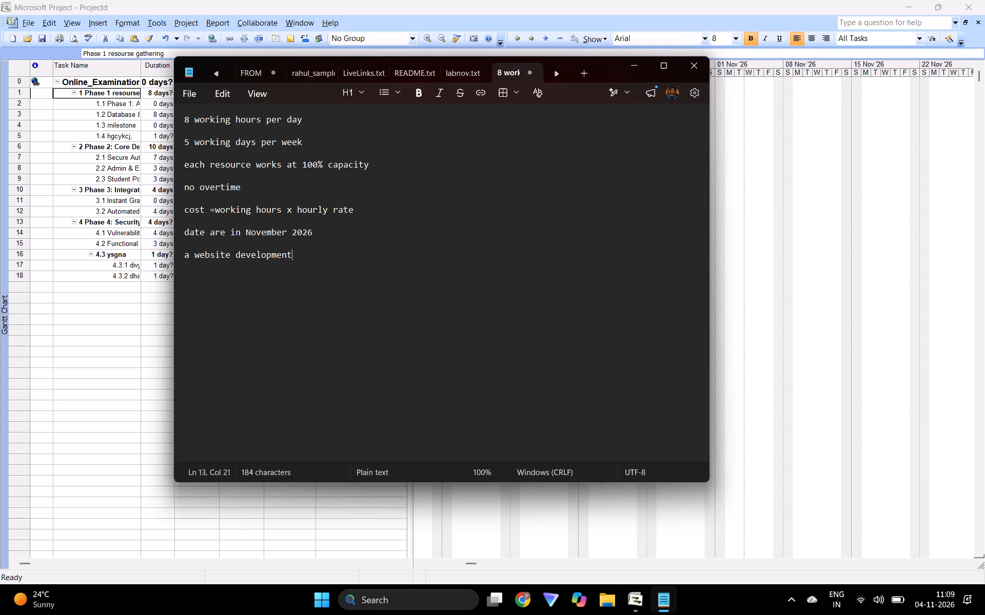
pyautogui.press('space')
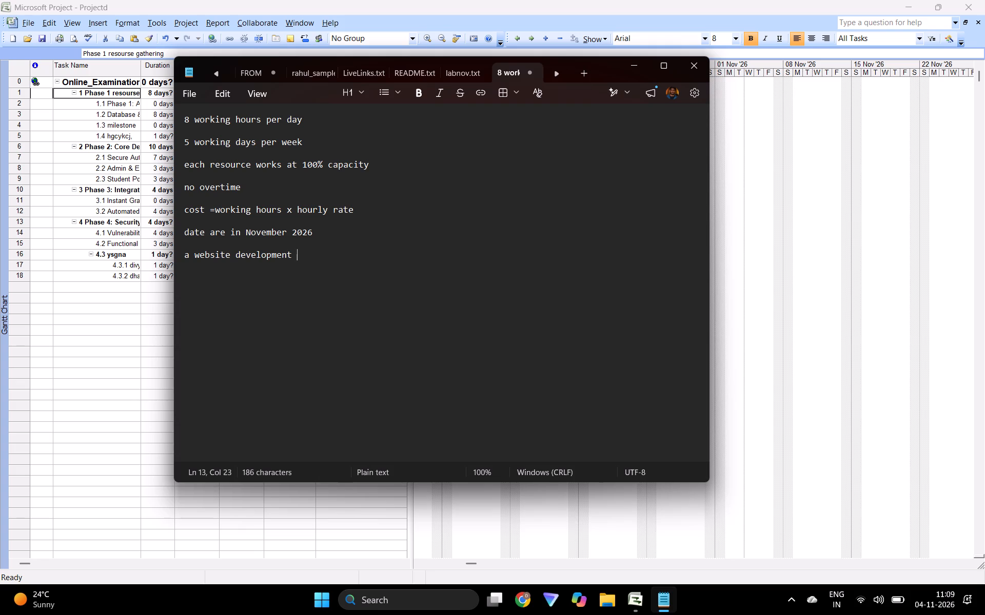
pyautogui.write('projet')
pyautogui.press('BackSpace')
pyautogui.write('ct')
pyautogui.press('Return')
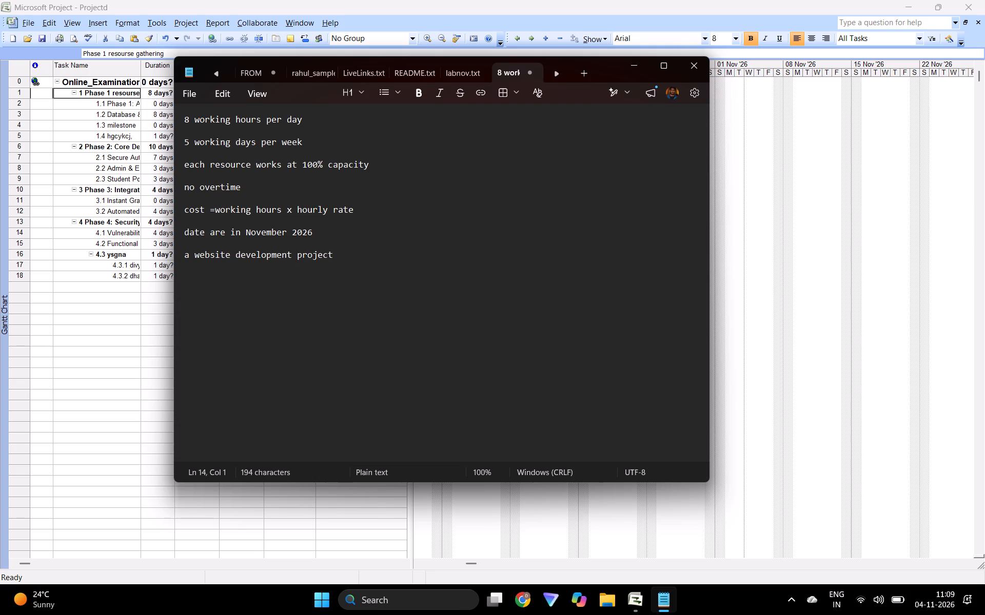
pyautogui.press('Return')
# Start the scenario line with "a company is developing a website" below the project title line.
pyautogui.write('a company')
pyautogui.press('space')
pyautogui.write('is developing th')
pyautogui.press('BackSpace')
pyautogui.press('BackSpace')
pyautogui.write('a website')
pyautogui.press('space')
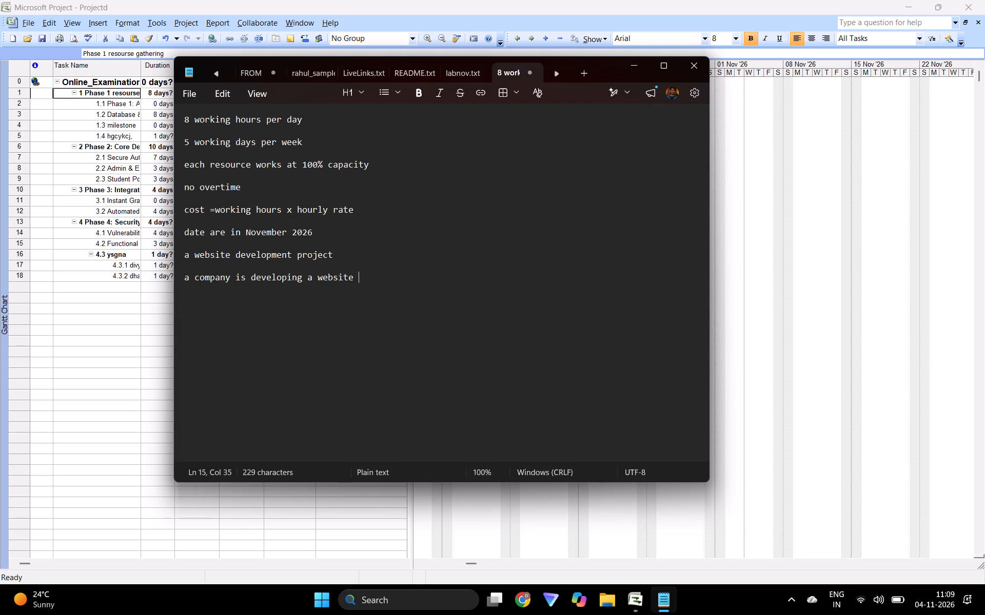
# Continue the scenario line with "Rahul is assigned two task".
pyautogui.write('rahul')
pyautogui.press('space')
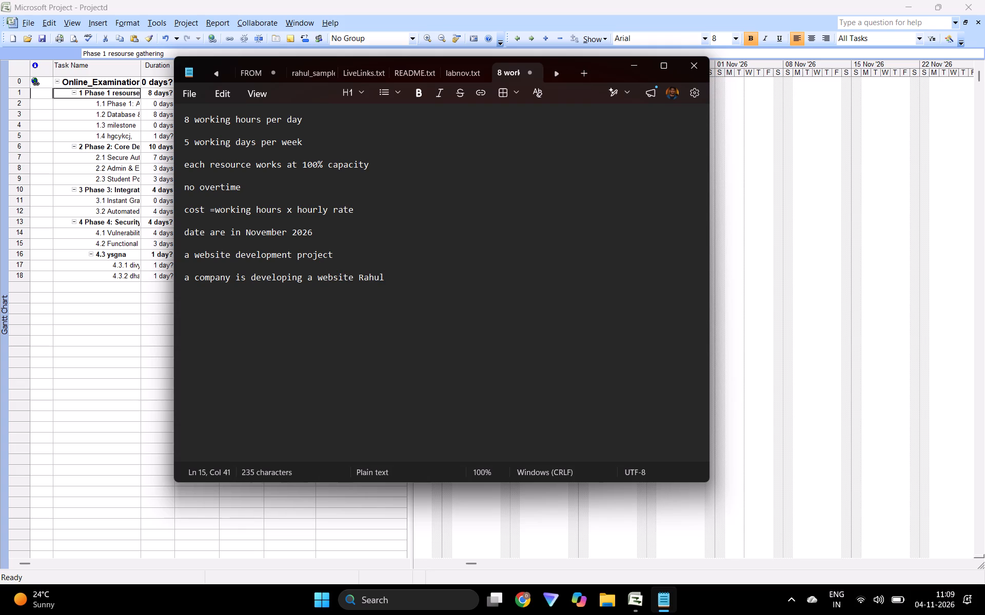
pyautogui.write('is assigned to')
pyautogui.press('space')
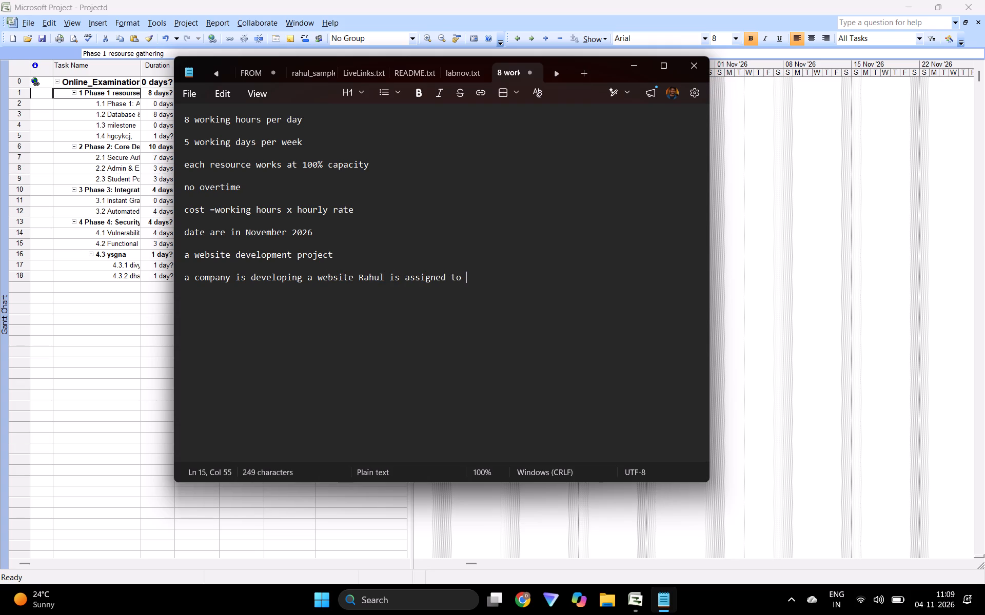
pyautogui.press('BackSpace')
pyautogui.press('BackSpace')
pyautogui.press('BackSpace')
pyautogui.write('twi')
pyautogui.press('BackSpace')
pyautogui.press('0')
pyautogui.press('BackSpace')
pyautogui.write('o')
pyautogui.press('space')
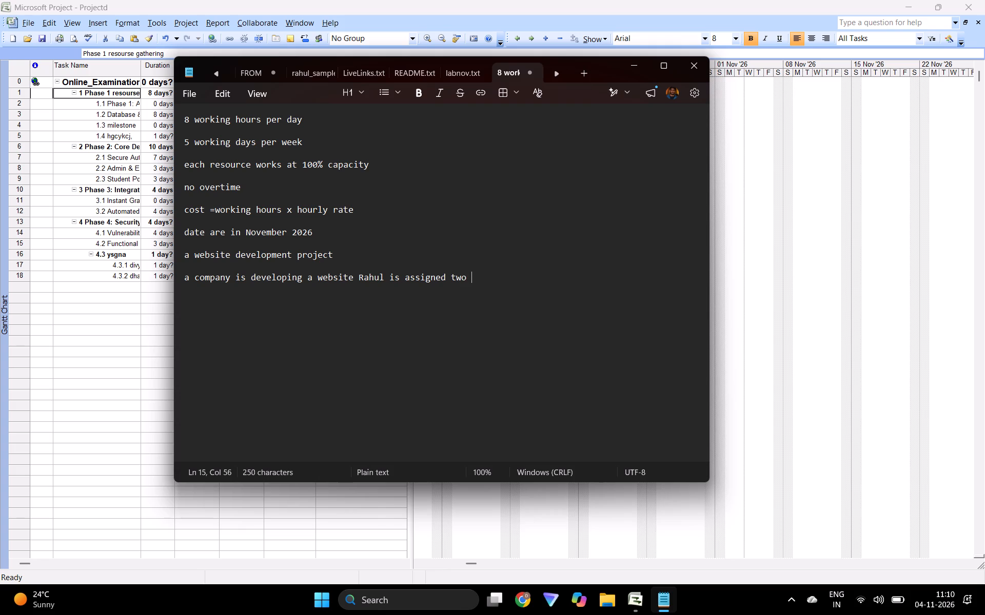
pyautogui.write('task')
pyautogui.press('space')
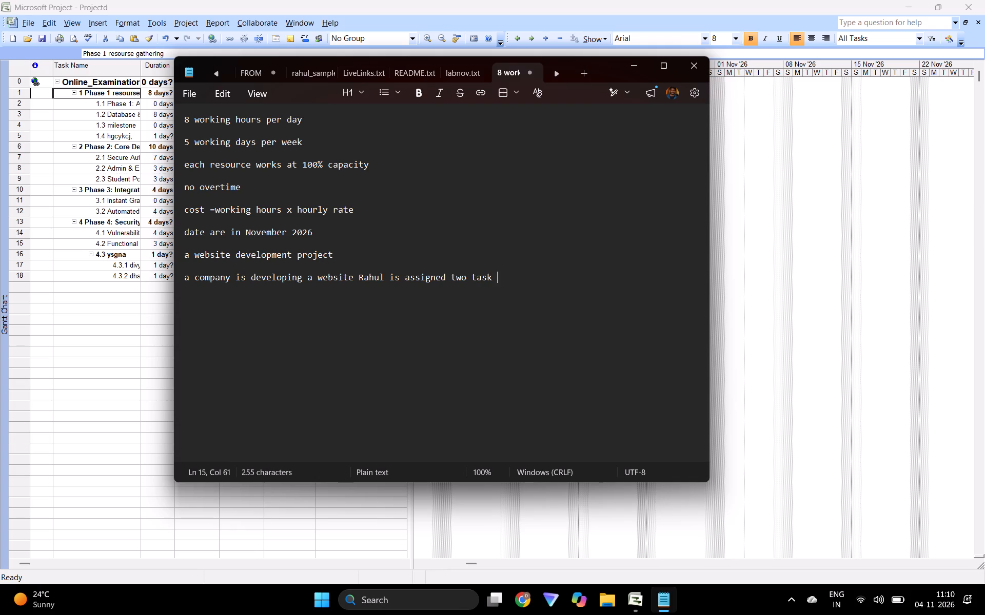
# Complete the scenario line with "on the same dates", followed by a blank line.
pyautogui.write('on rhe')
pyautogui.press('space')
pyautogui.press('BackSpace')
pyautogui.press('BackSpace')
pyautogui.press('BackSpace')
pyautogui.press('BackSpace')
pyautogui.write('the same')
pyautogui.press('space')
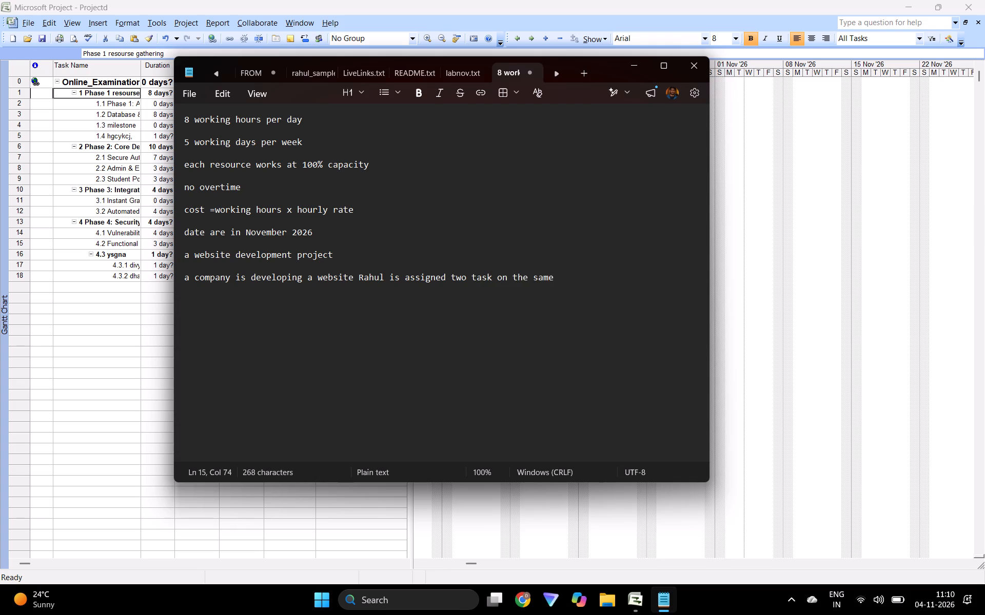
pyautogui.write('dat')
pyautogui.press('Return')
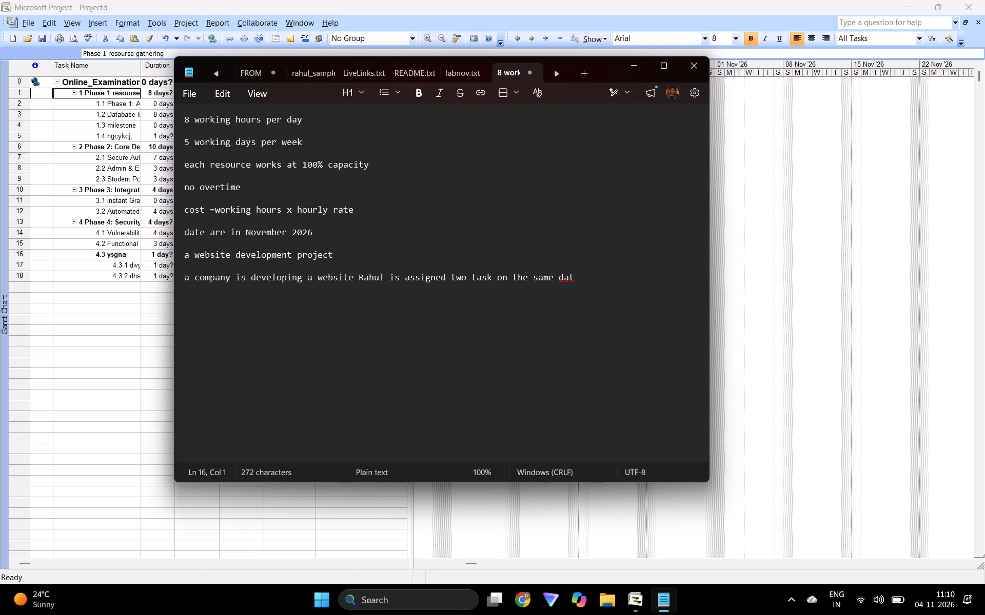
pyautogui.press('BackSpace')
pyautogui.press('s')
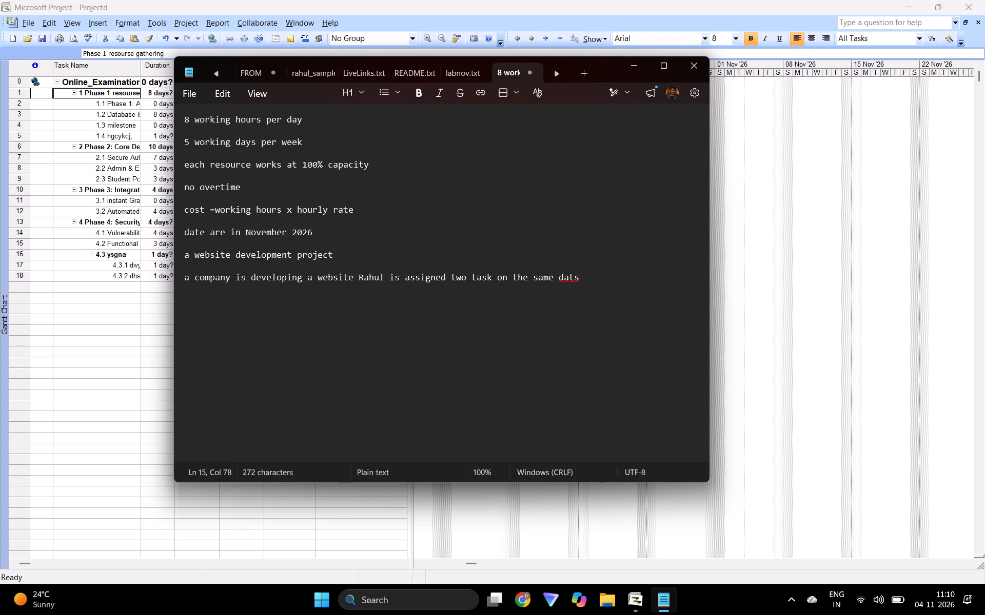
pyautogui.press('BackSpace')
pyautogui.write('es\\')
pyautogui.press('Return')
pyautogui.press('BackSpace')
pyautogui.press('Return')
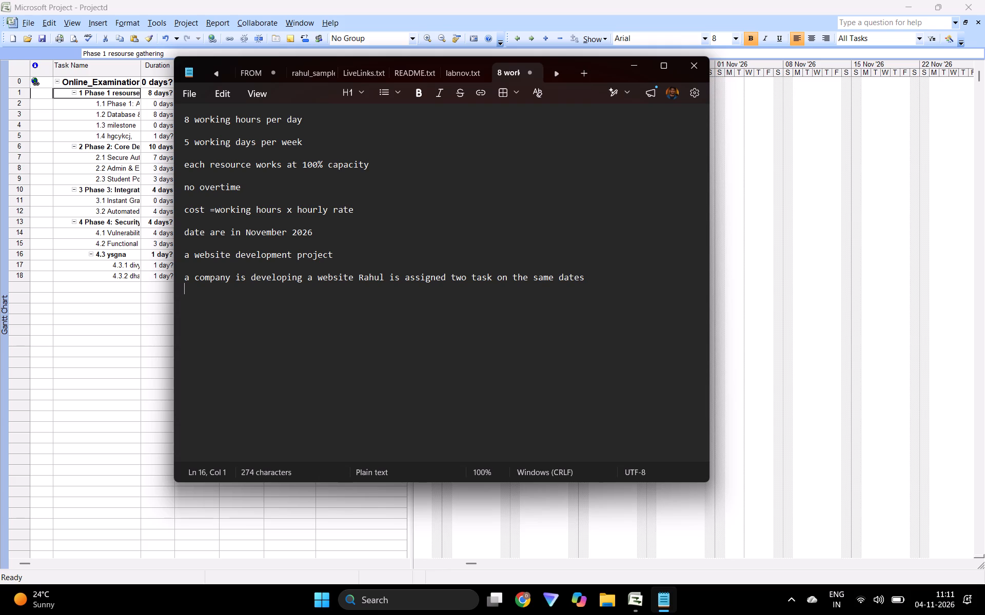
pyautogui.press('Return')
# Add the heading line "task duration start date resource" below the scenario line, followed by a blank line.
pyautogui.write('task')
pyautogui.press('space')
pyautogui.write('duration')
pyautogui.press('space')
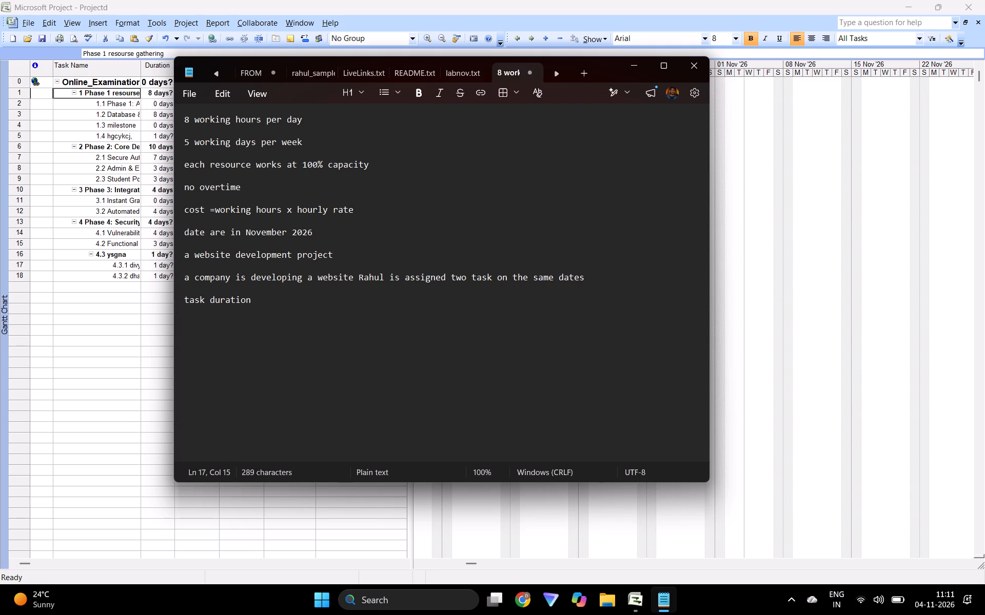
pyautogui.write('start date')
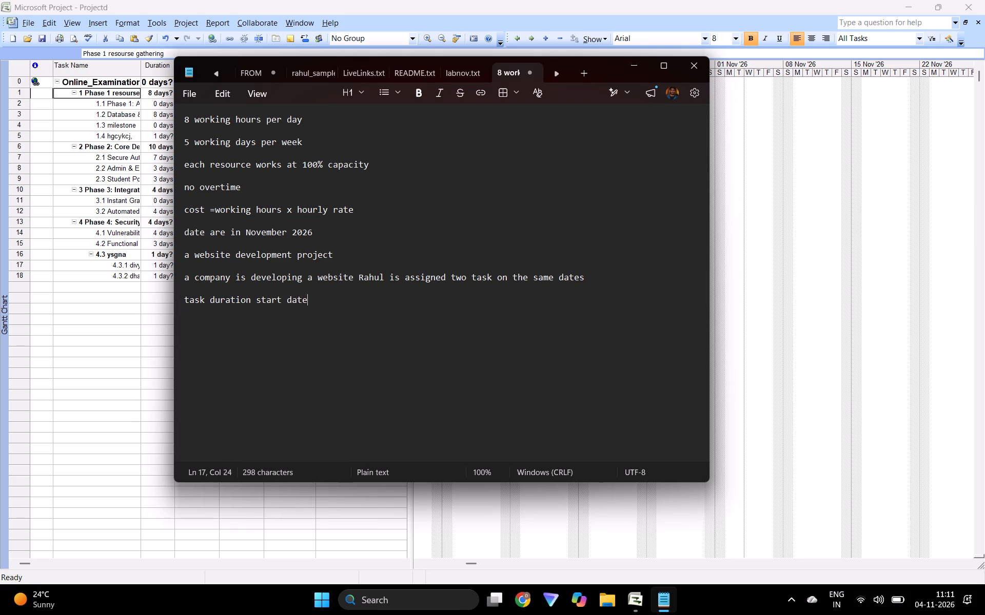
pyautogui.press('space')
pyautogui.write('resours')
pyautogui.press('BackSpace')
pyautogui.write('ce')
pyautogui.press('Return')
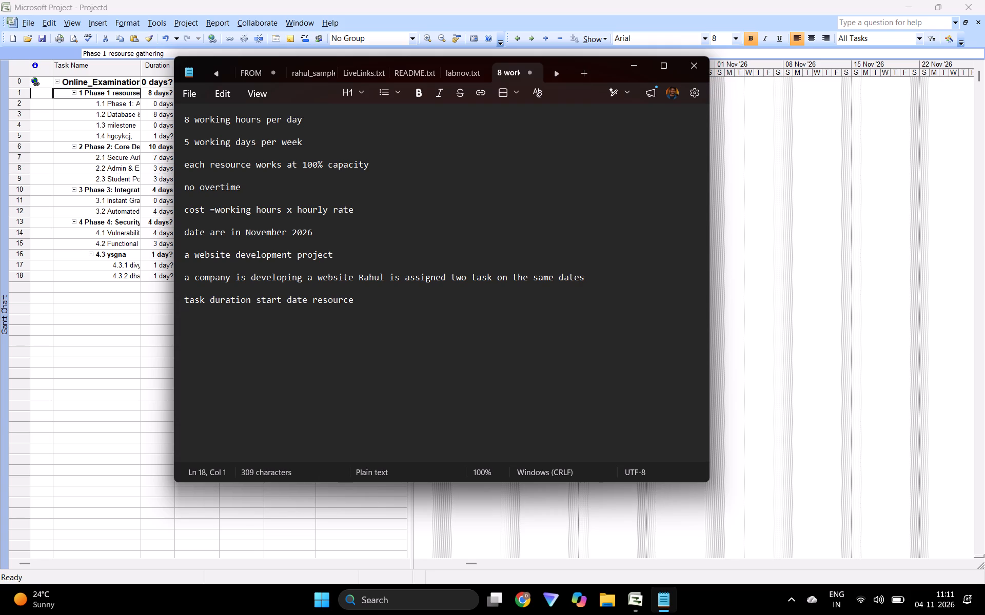
pyautogui.press('Return')
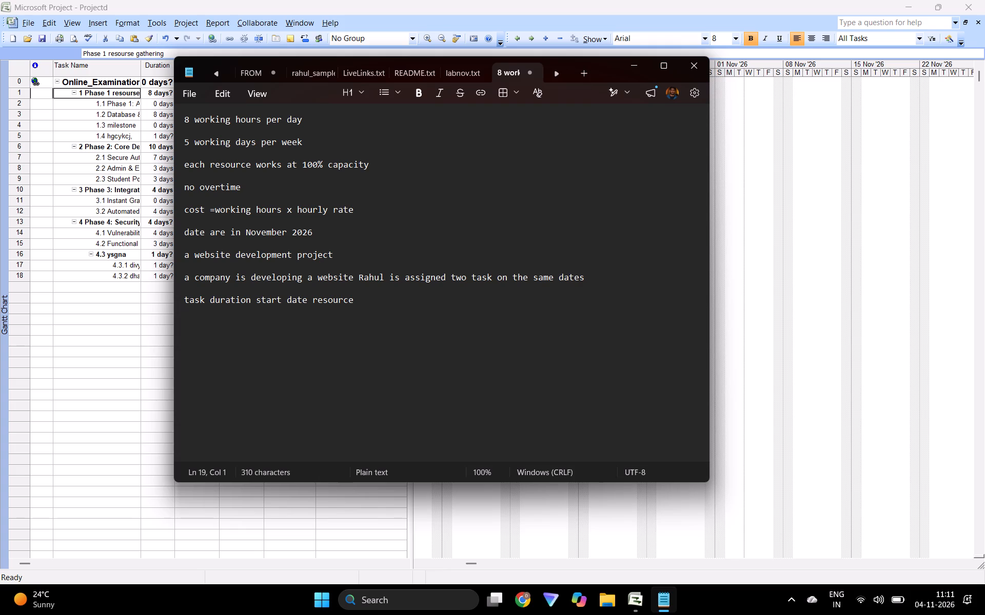
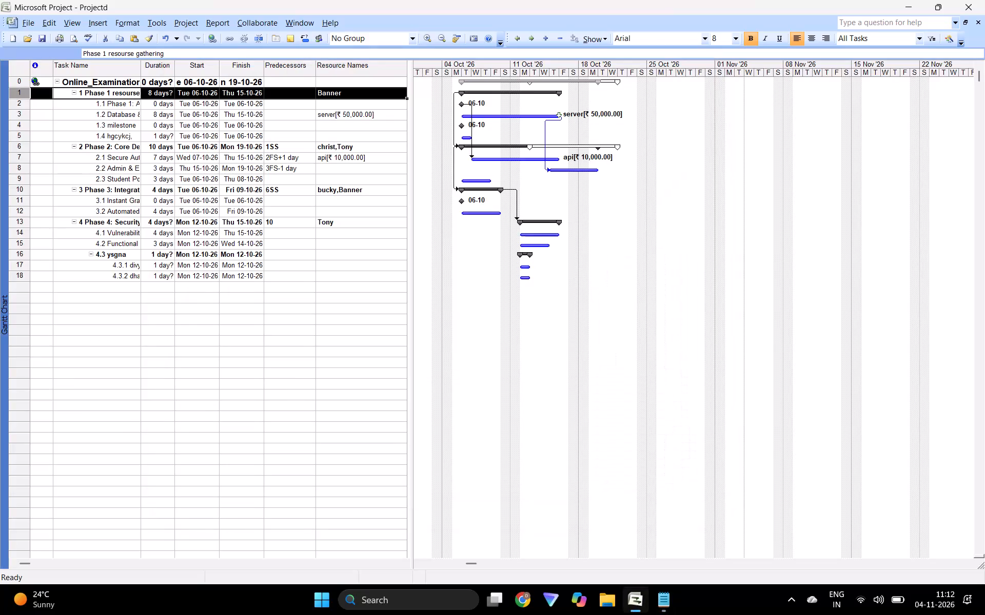
# Switch to Microsoft Project and close the open Projectd file, saving its changes.
pyautogui.click(975, 23)
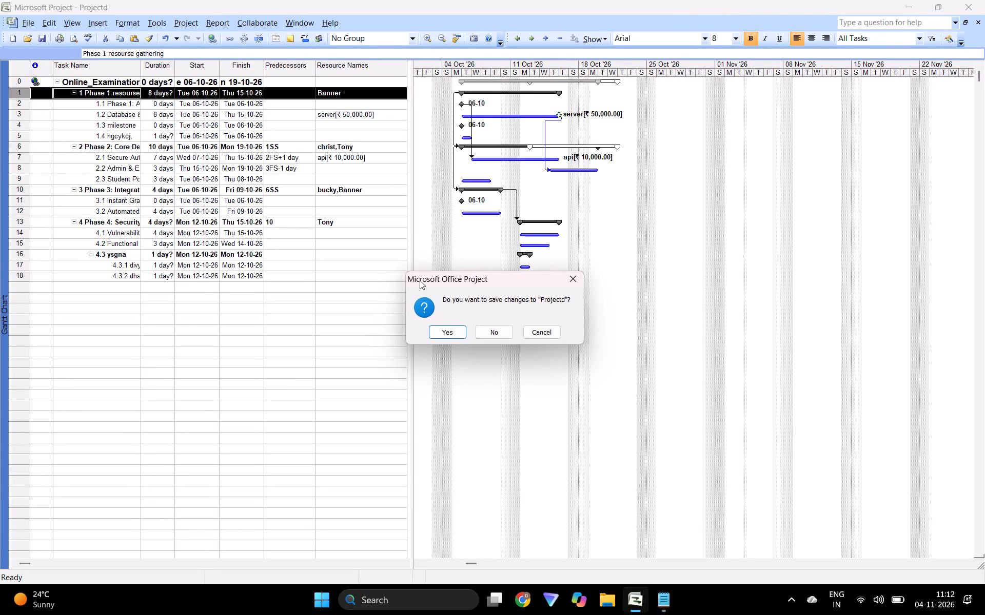
pyautogui.click(459, 331)
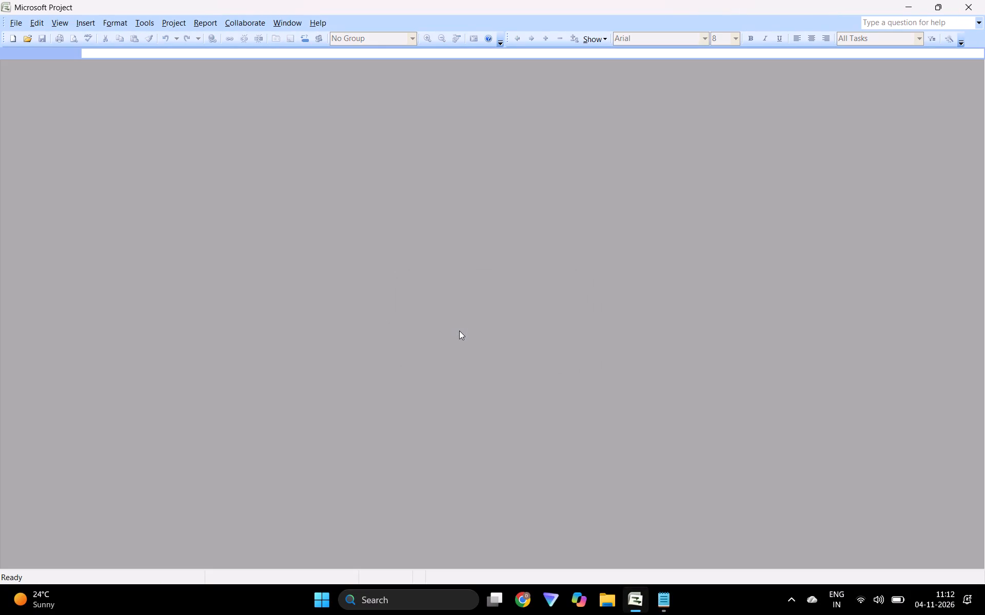
# Create a new blank project.
pyautogui.click(16, 22)
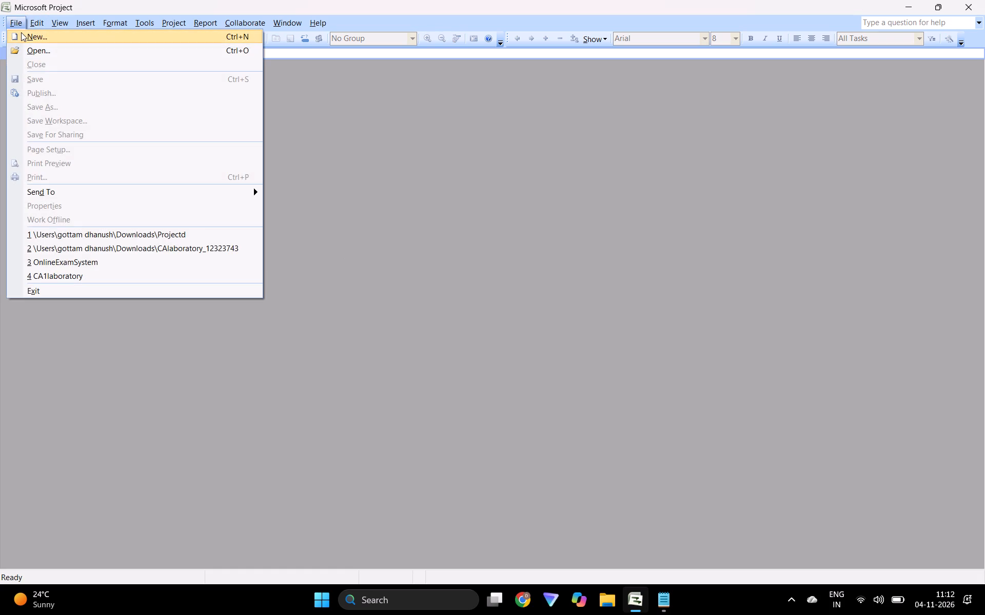
pyautogui.click(21, 32)
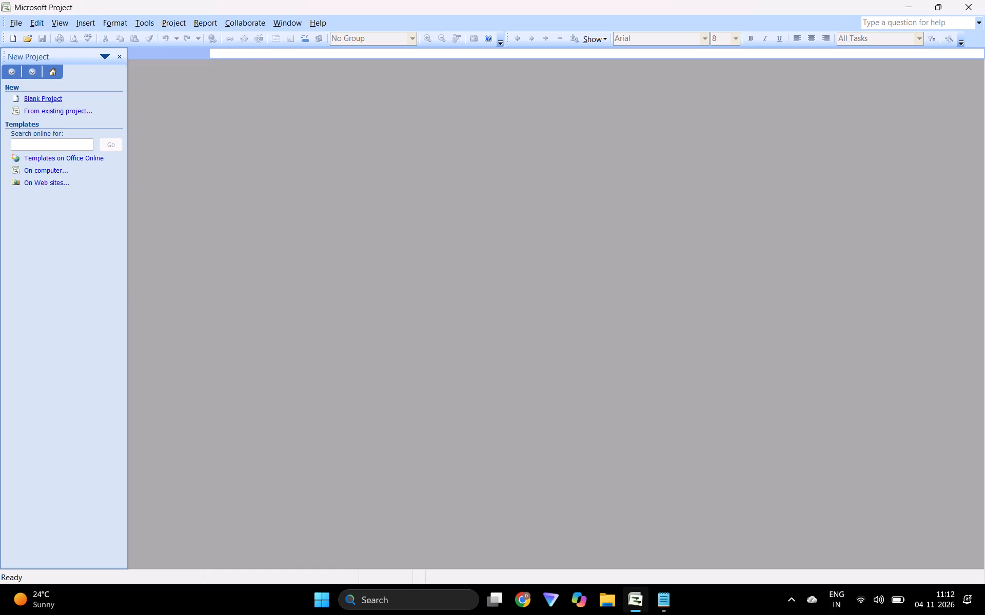
pyautogui.click(14, 94)
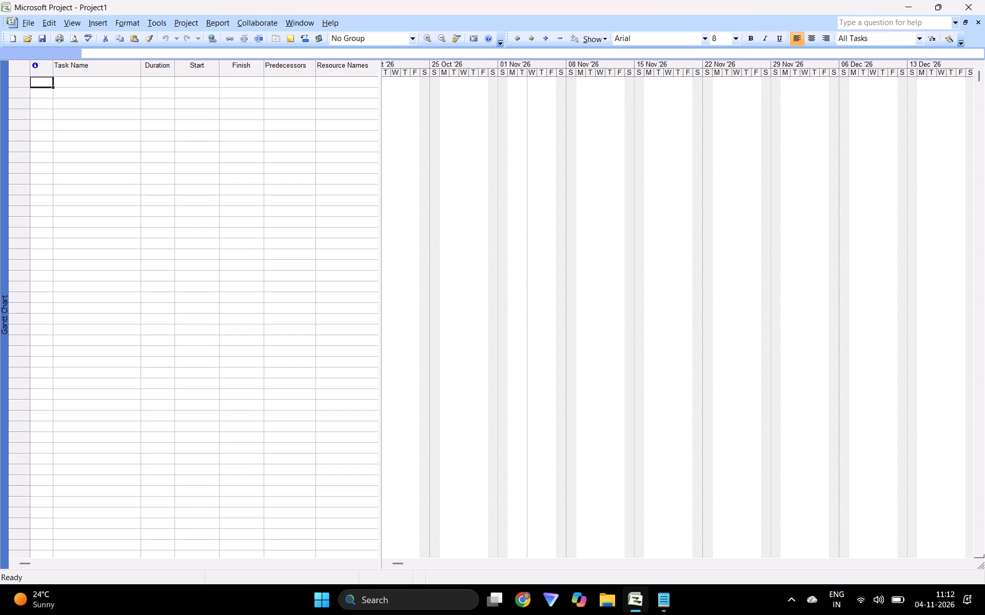
pyautogui.click(73, 83)
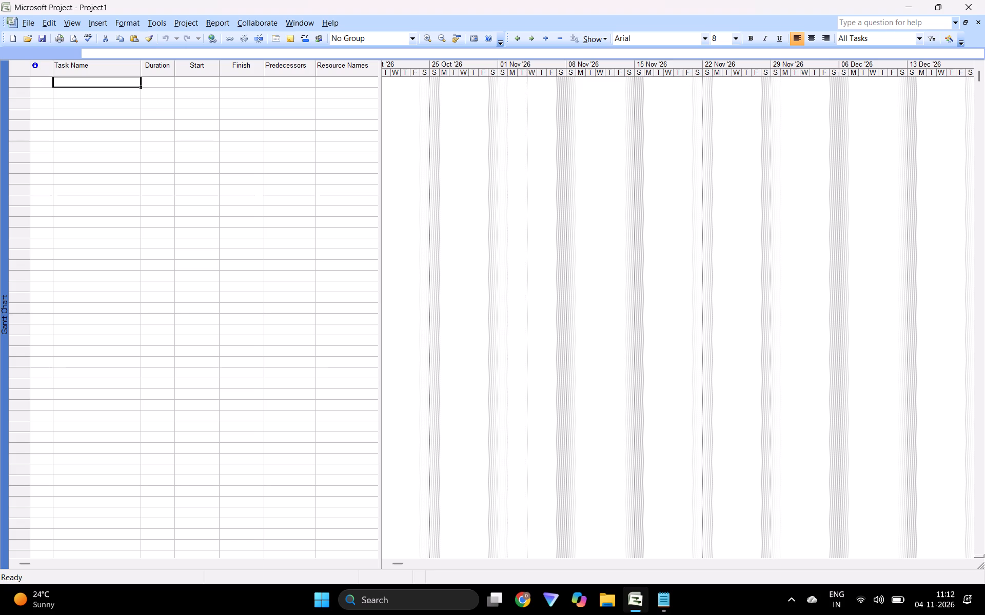
# Replace the title in the project properties with "website development project", using the project title from the note.
pyautogui.click(32, 24)
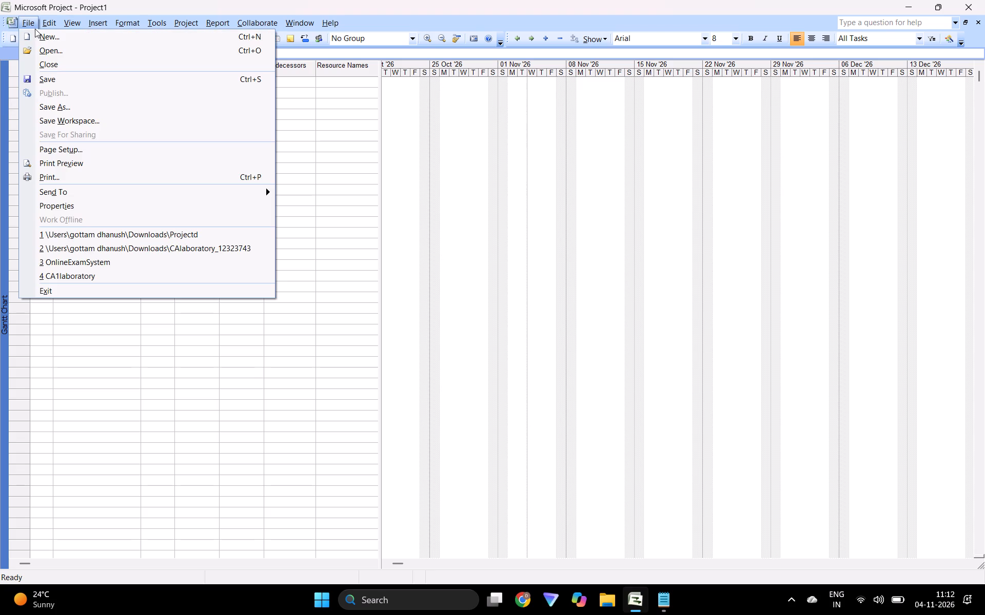
pyautogui.click(83, 204)
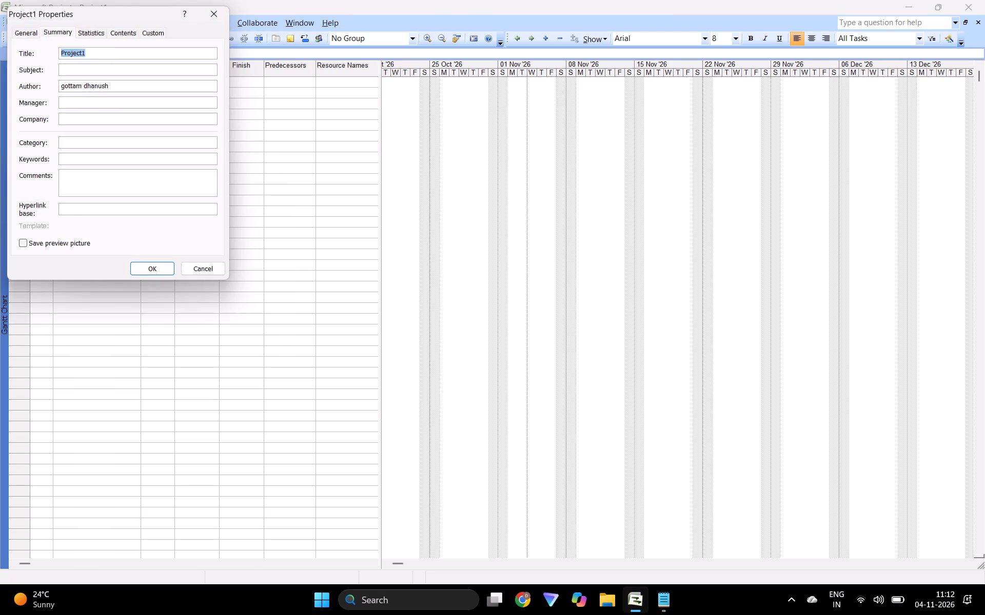
pyautogui.press('BackSpace')
pyautogui.press('BackSpace')
pyautogui.press('BackSpace')
pyautogui.hotkey('alt', 'Tab')
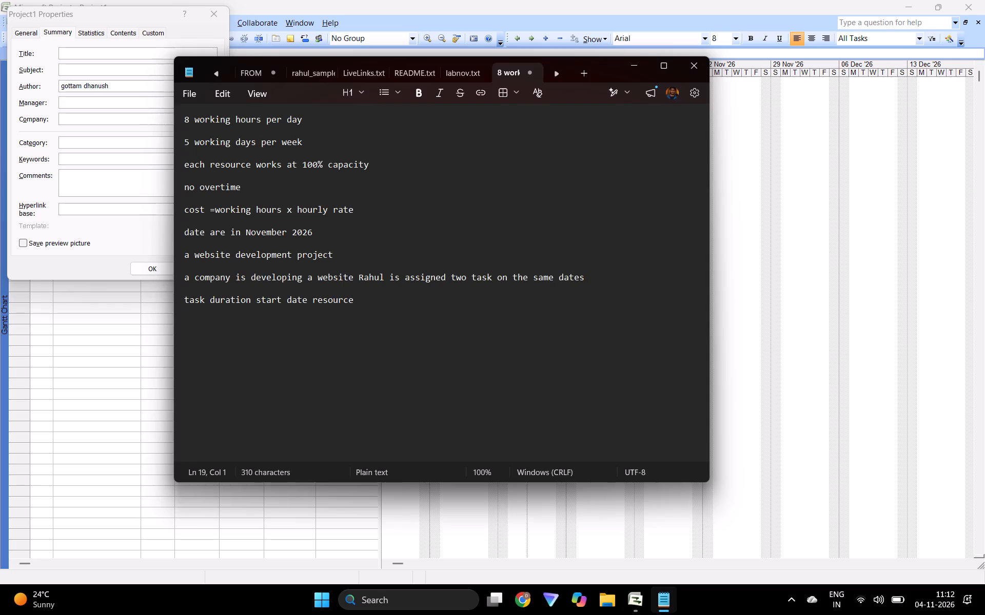
pyautogui.hotkey('alt', 'Tab')
pyautogui.write('website')
pyautogui.press('space')
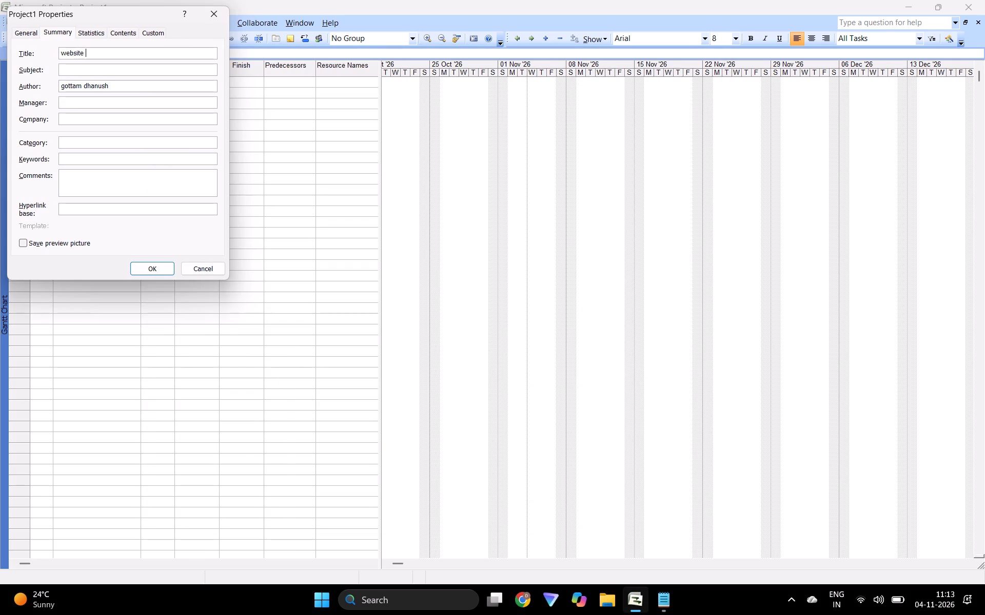
pyautogui.hotkey('alt', 'Tab')
pyautogui.hotkey('alt', 'Tab')
pyautogui.write('development projct')
pyautogui.press('BackSpace')
pyautogui.press('BackSpace')
pyautogui.press('BackSpace')
pyautogui.write('jc')
pyautogui.press('BackSpace')
pyautogui.write('ect')
pyautogui.press('space')
# Enter "abhishek" as the manager in the project properties and apply them.
pyautogui.click(90, 99)
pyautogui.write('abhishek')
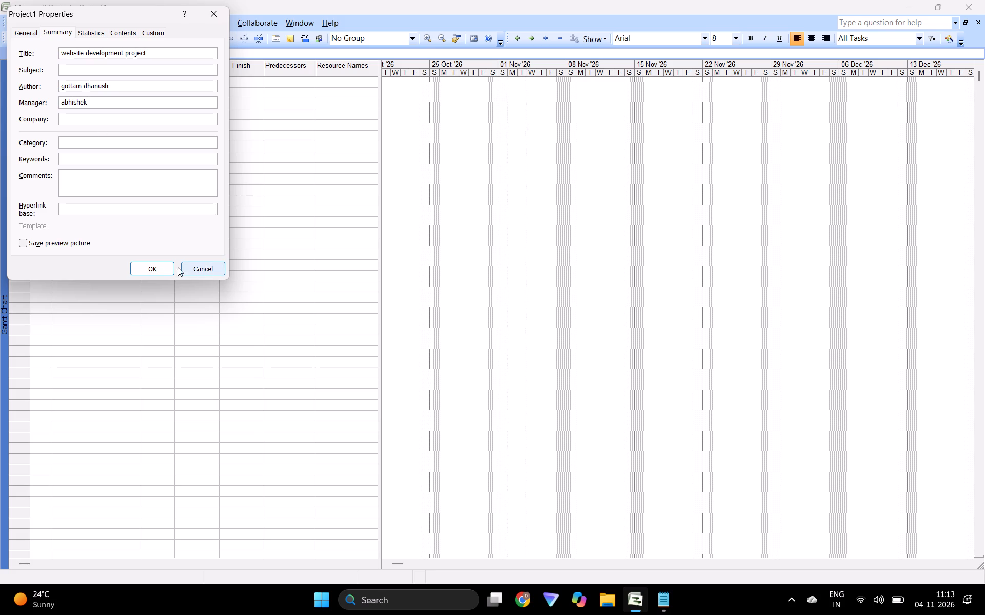
pyautogui.click(153, 268)
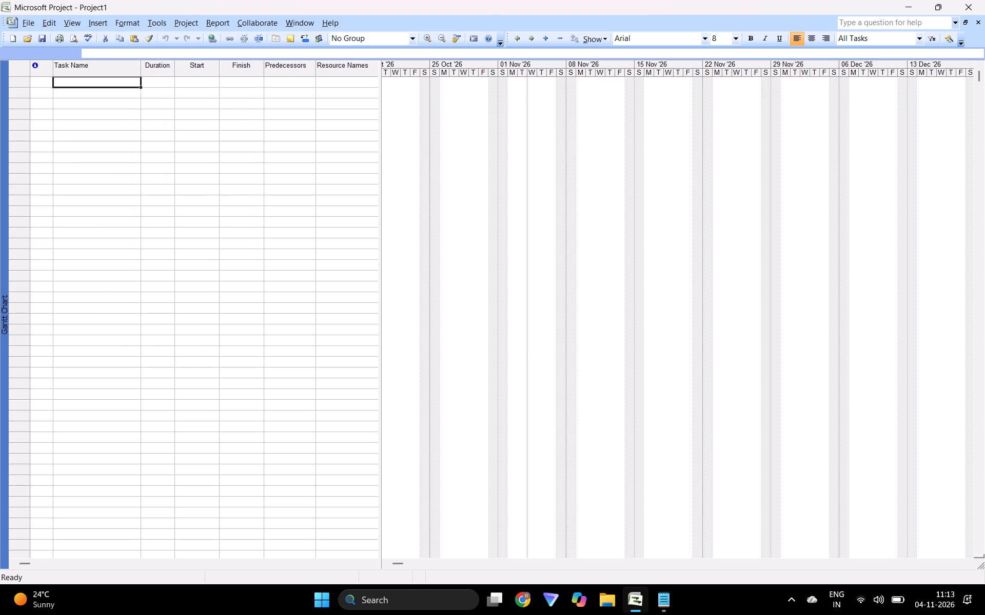
# Enter "hiome page design" and "login page" as the first two tasks in the task table.
pyautogui.click(87, 80)
pyautogui.write('hiome page desio')
pyautogui.press('BackSpace')
pyautogui.write('fn')
pyautogui.press('space')
pyautogui.press('BackSpace')
pyautogui.press('BackSpace')
pyautogui.press('BackSpace')
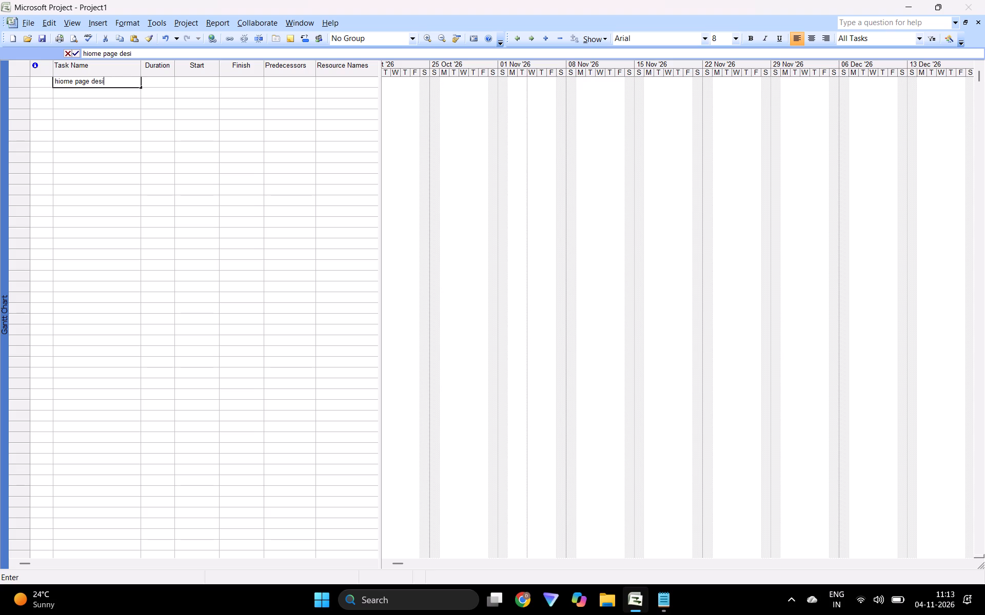
pyautogui.write('gn')
pyautogui.press('space')
pyautogui.press('Return')
pyautogui.write('login page')
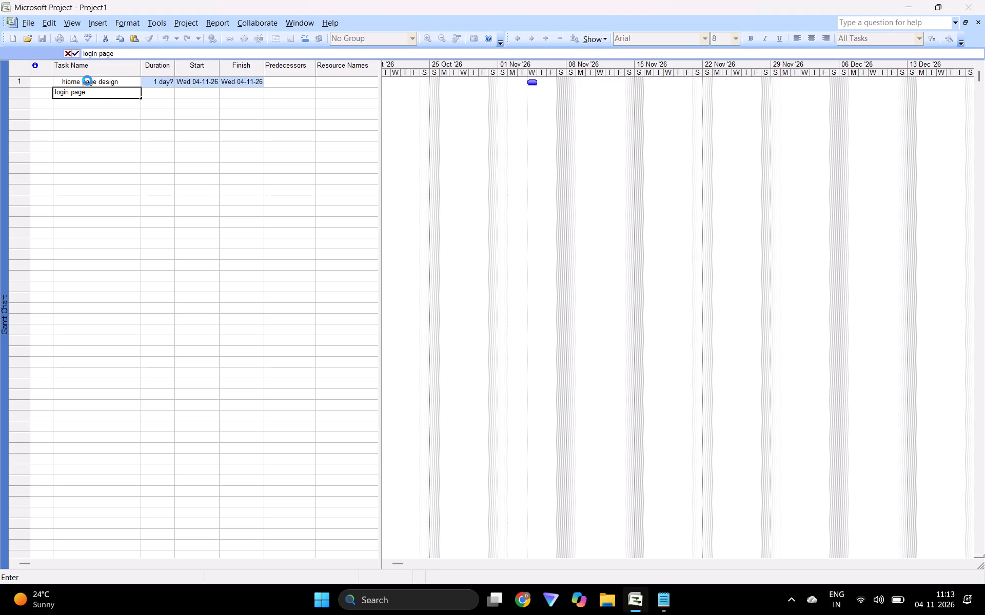
pyautogui.press('Return')
# Add a third task named "database creation" below the login page task.
pyautogui.write('data b')
pyautogui.press('BackSpace')
pyautogui.press('BackSpace')
pyautogui.write('bas')
pyautogui.press('space')
pyautogui.press('BackSpace')
pyautogui.write('e')
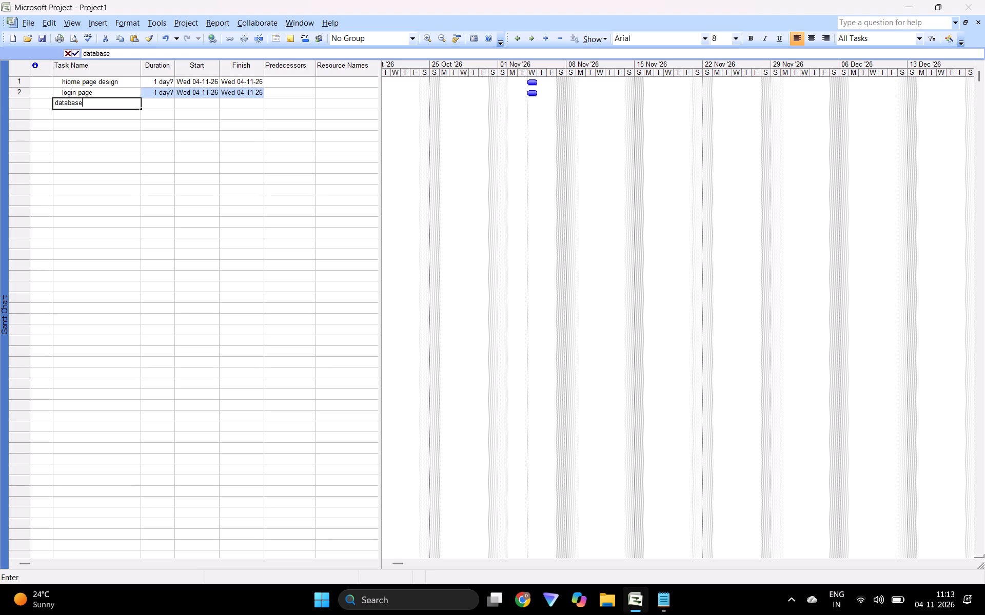
pyautogui.press('space')
pyautogui.write('x+cr')
pyautogui.press('BackSpace')
pyautogui.press('BackSpace')
pyautogui.press('BackSpace')
pyautogui.press('BackSpace')
pyautogui.write('creation')
pyautogui.press('Return')
pyautogui.press('Return')
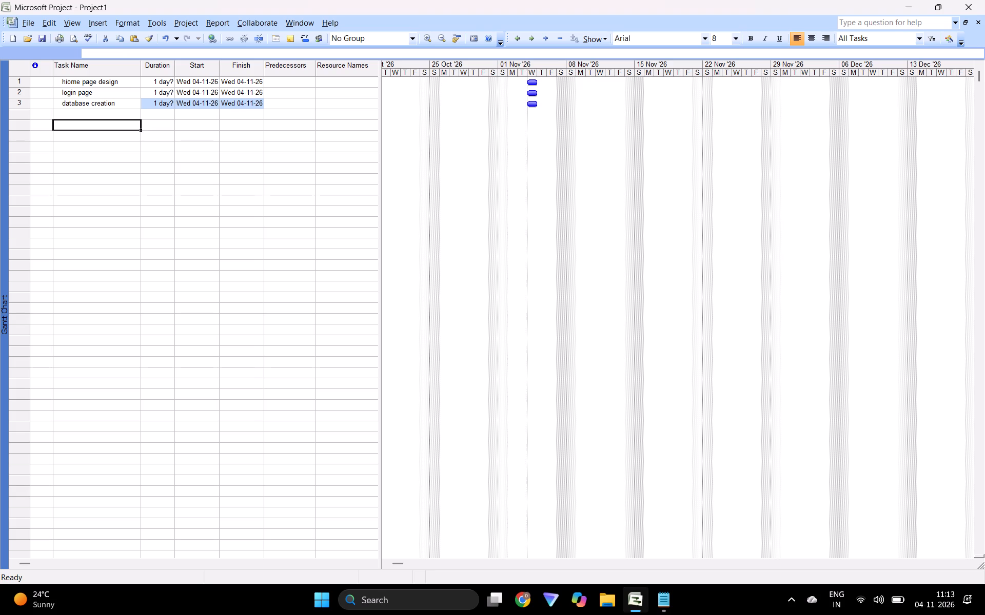
# Add a fourth task named "website testing" directly below the database creation task.
pyautogui.click(77, 112)
pyautogui.write('se')
pyautogui.press('BackSpace')
pyautogui.press('BackSpace')
pyautogui.write('websire')
pyautogui.press('space')
pyautogui.press('BackSpace')
pyautogui.press('BackSpace')
pyautogui.press('BackSpace')
pyautogui.write('te')
pyautogui.press('space')
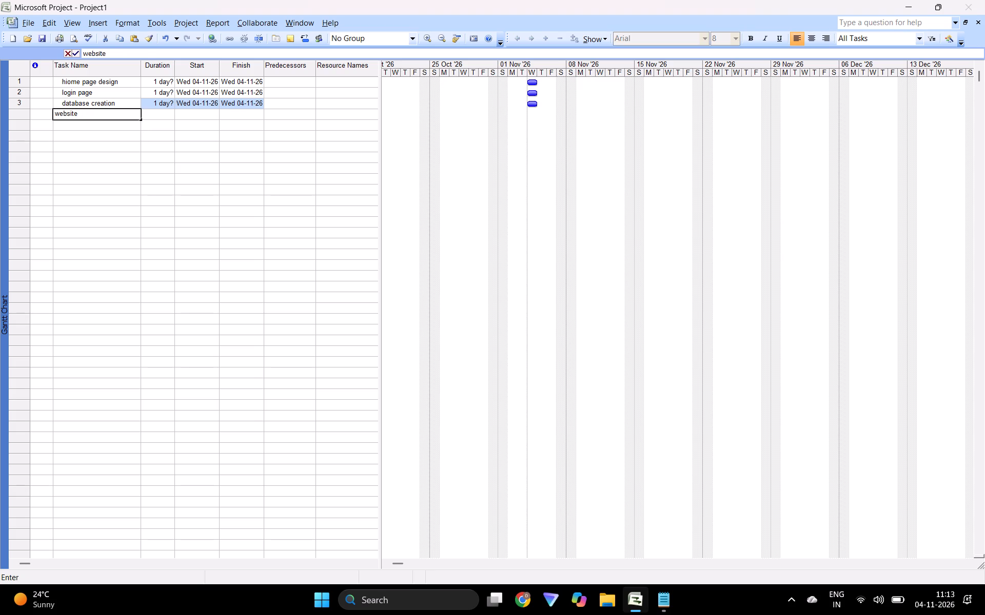
pyautogui.write('testion')
pyautogui.press('BackSpace')
pyautogui.press('BackSpace')
pyautogui.write('ng')
pyautogui.press('Return')
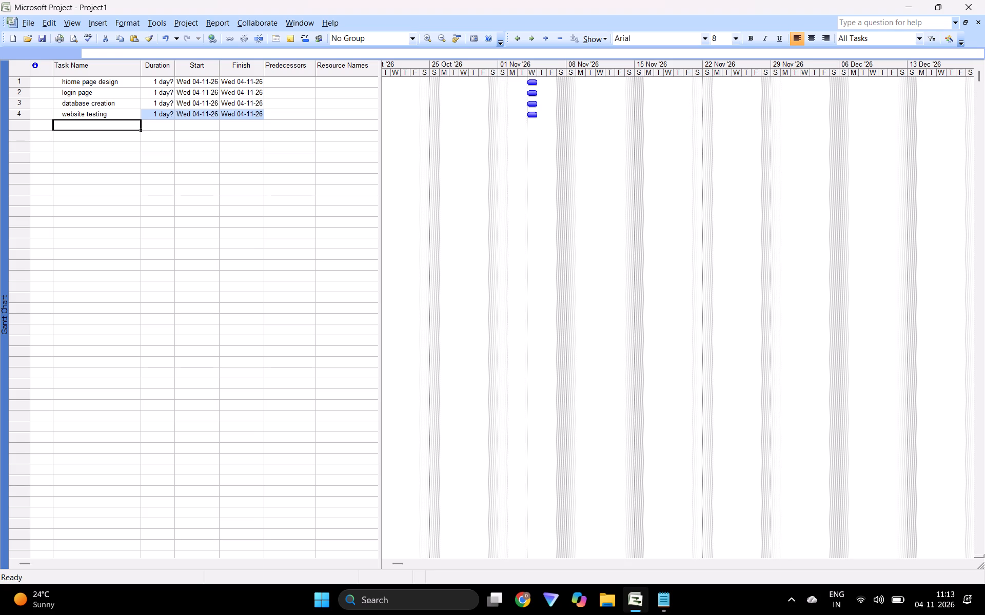
# Set the start date in the project information to Thu 05-11-26.
pyautogui.click(90, 25)
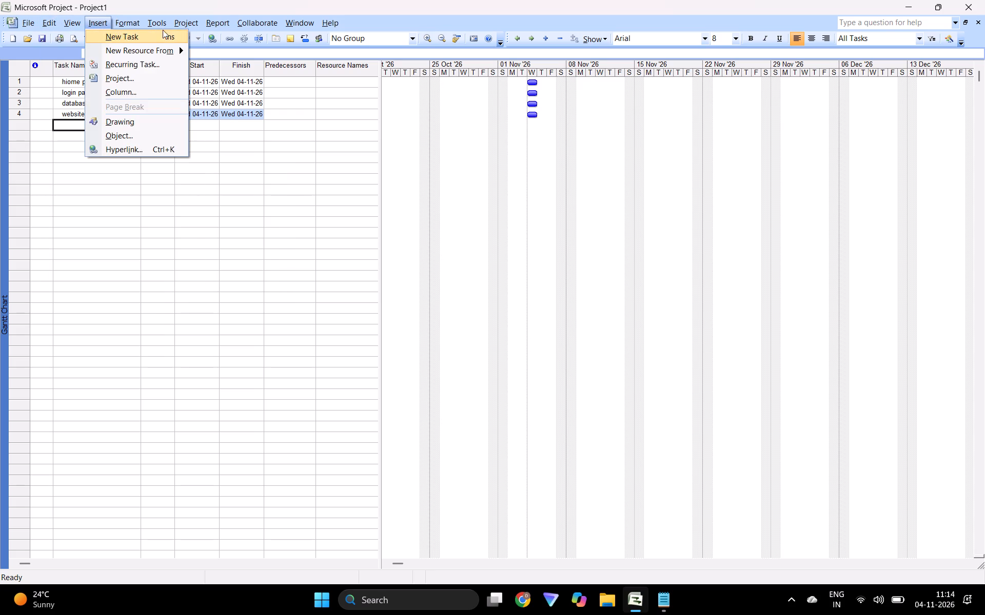
pyautogui.click(225, 150)
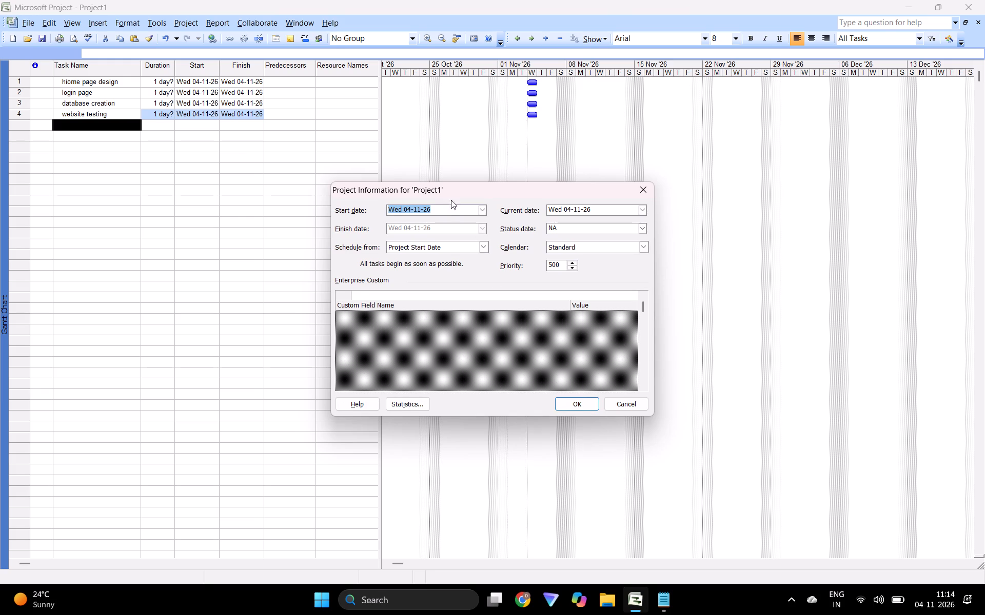
pyautogui.click(479, 210)
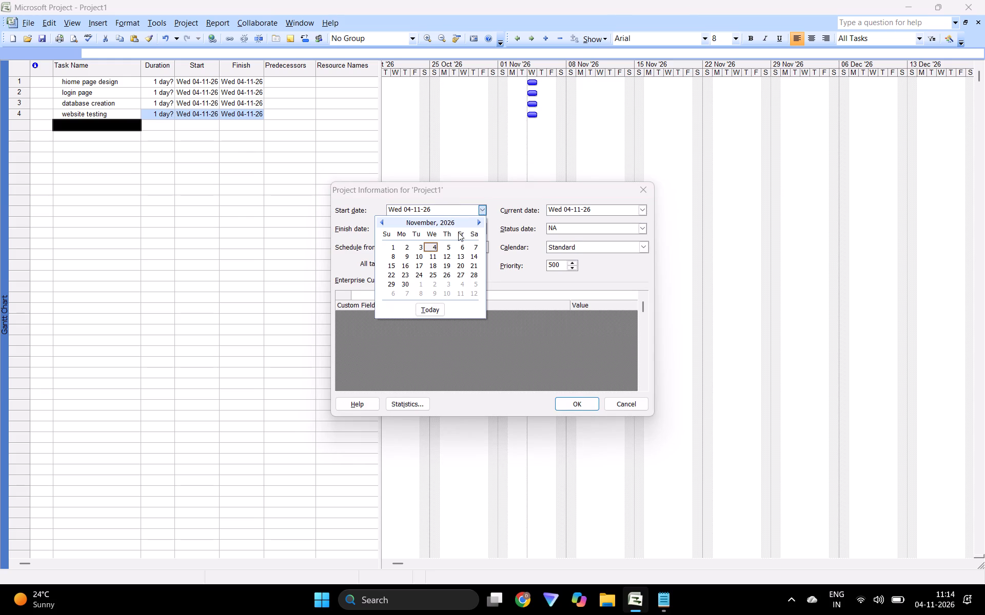
pyautogui.click(443, 244)
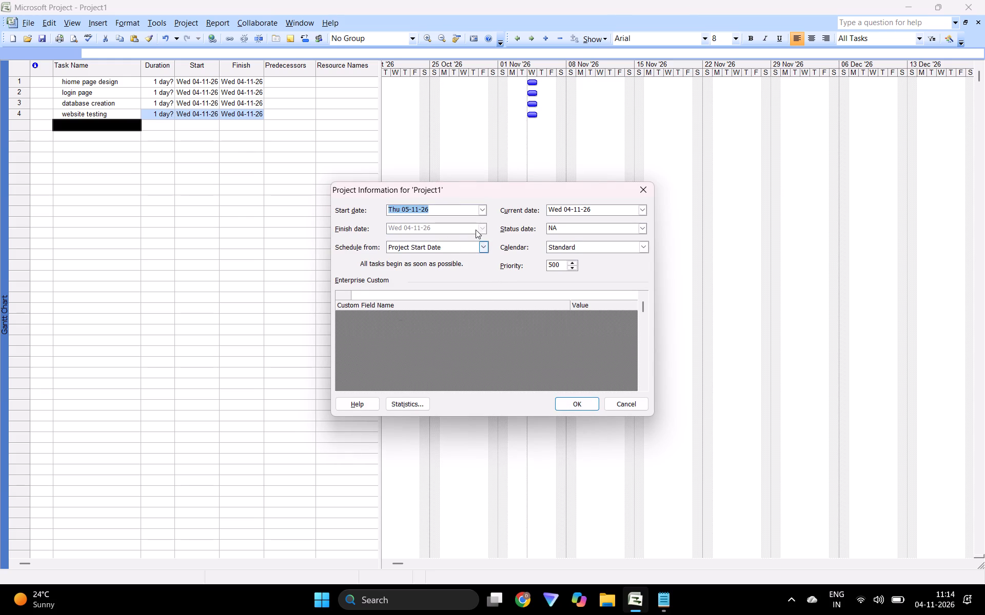
# Schedule the project from Project Finish Date with the finish date Mon 30-11-26, and apply the project information.
pyautogui.click(487, 246)
pyautogui.click(479, 262)
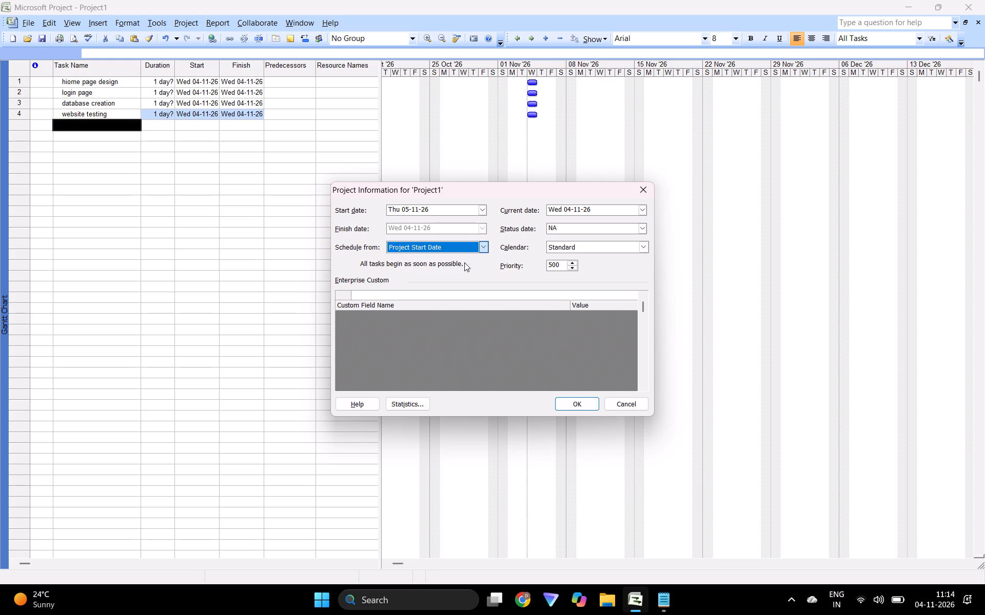
pyautogui.click(485, 247)
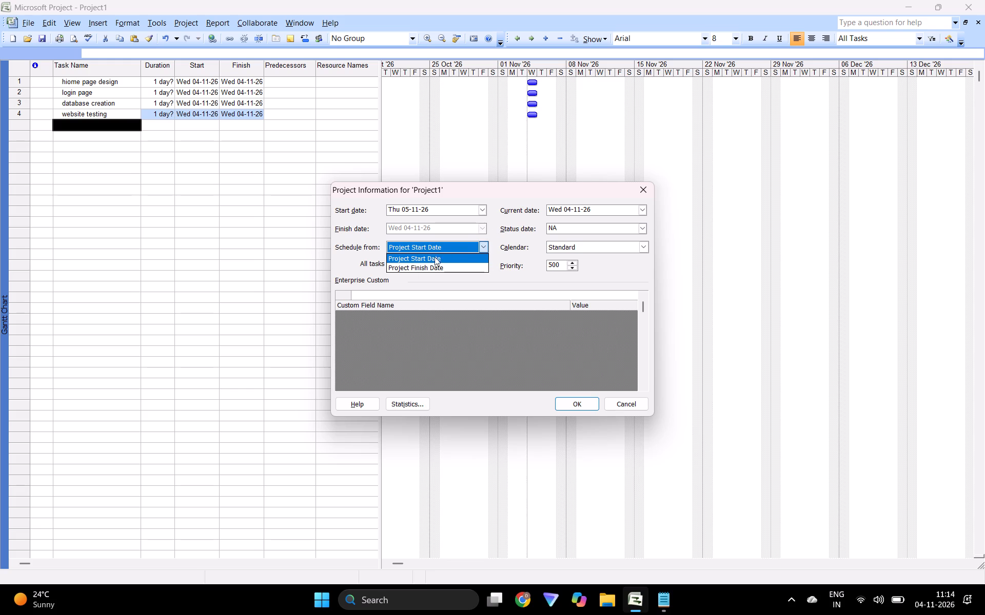
pyautogui.click(426, 266)
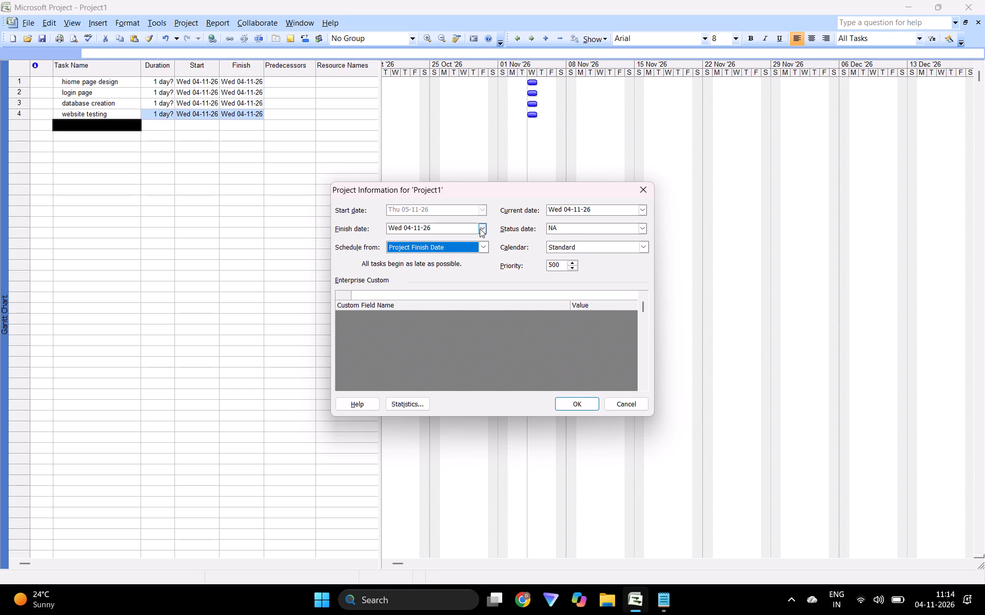
pyautogui.click(480, 229)
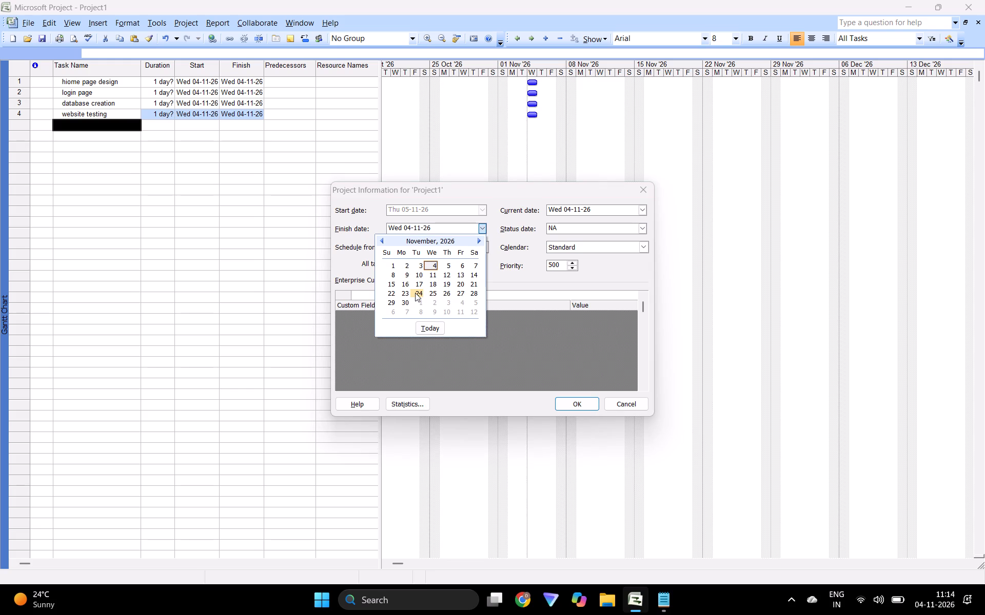
pyautogui.click(406, 302)
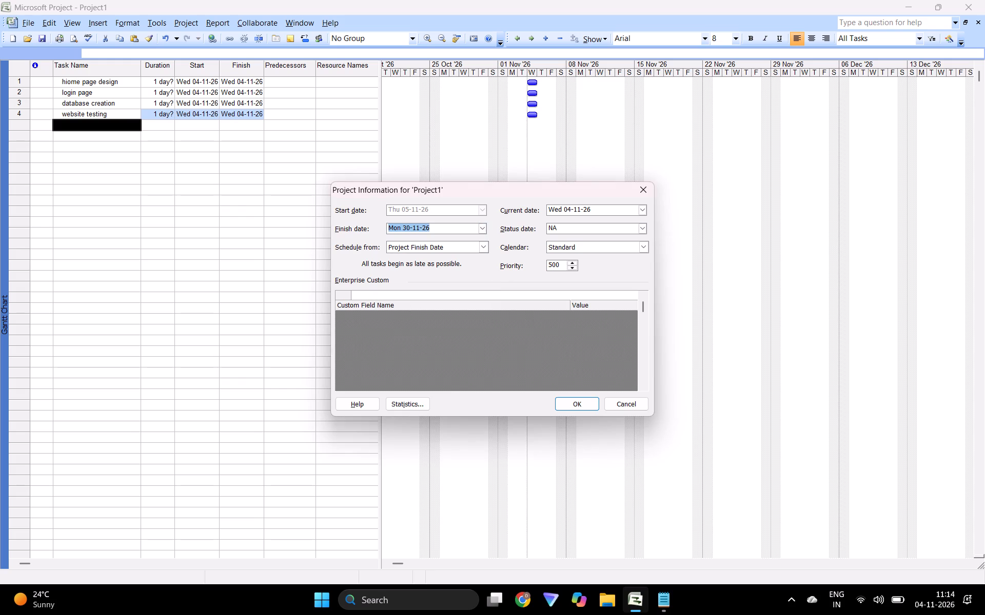
pyautogui.click(570, 401)
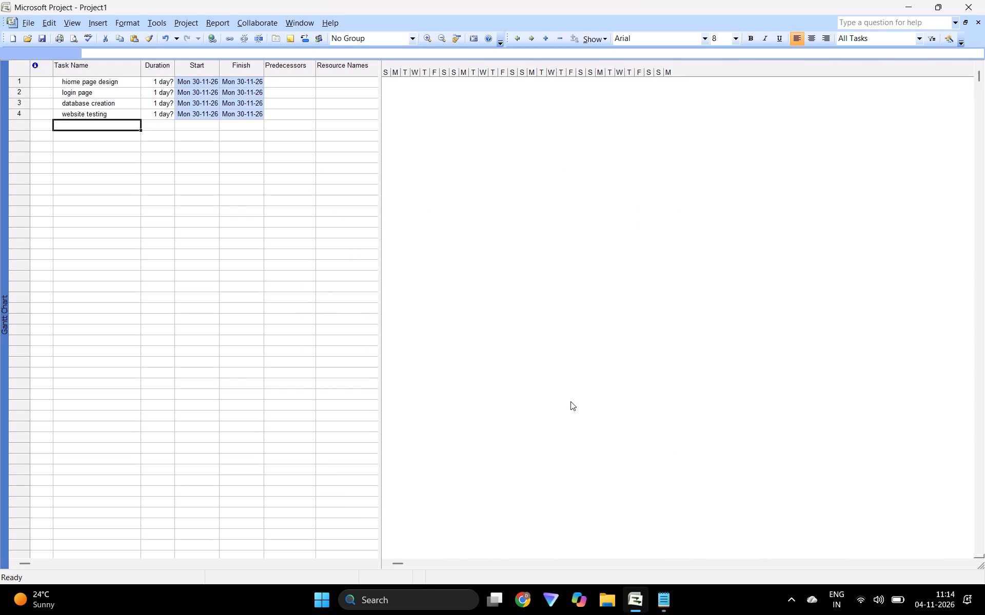
# Set the start date of the first task, the home page design, to Thu 05-11-26.
pyautogui.click(207, 84)
pyautogui.click(213, 81)
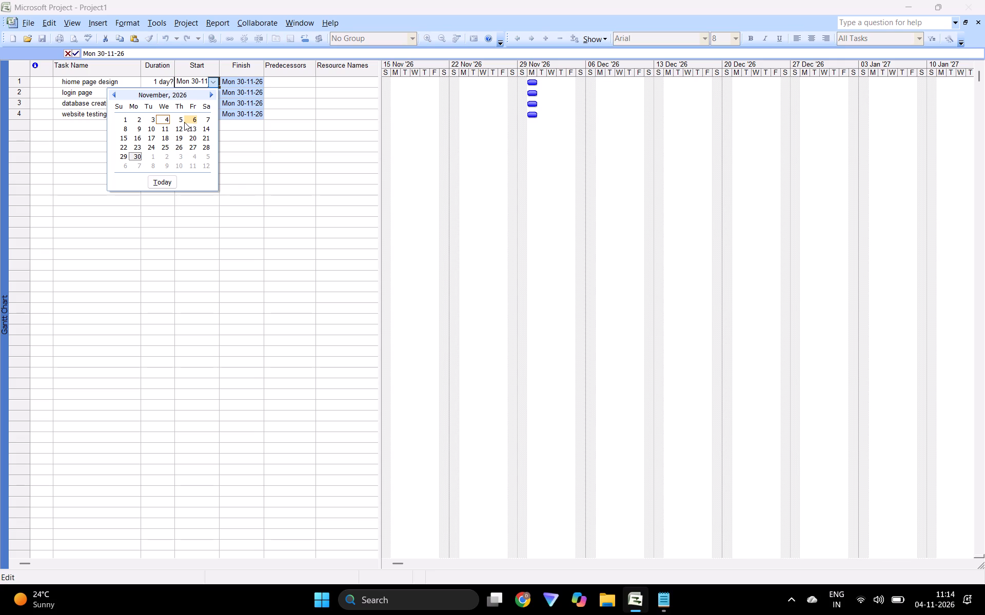
pyautogui.click(184, 122)
pyautogui.click(210, 84)
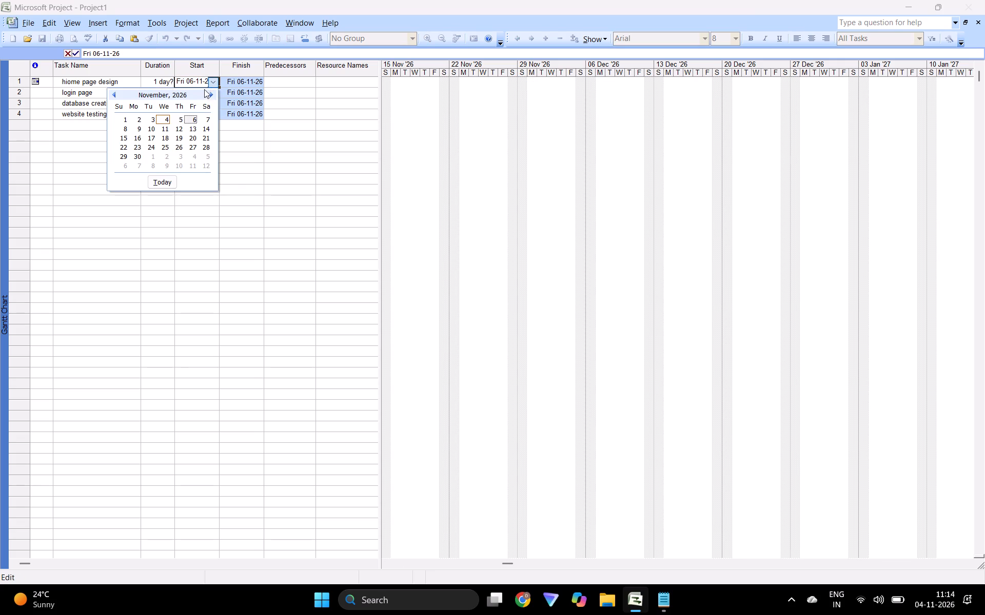
pyautogui.click(180, 119)
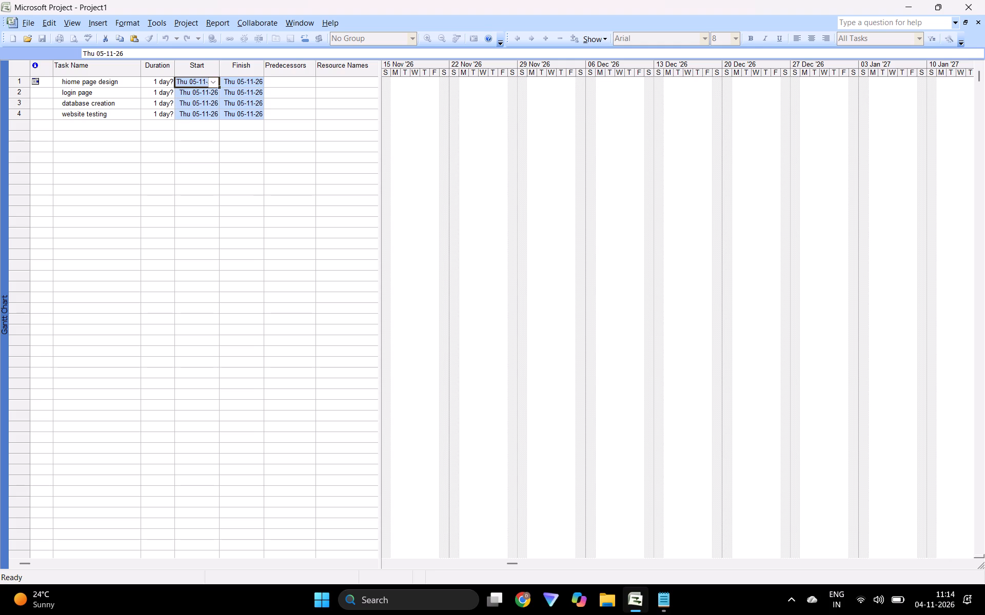
# Set the finish date of the home page design task to 7 November 2026.
pyautogui.click(248, 81)
pyautogui.click(257, 81)
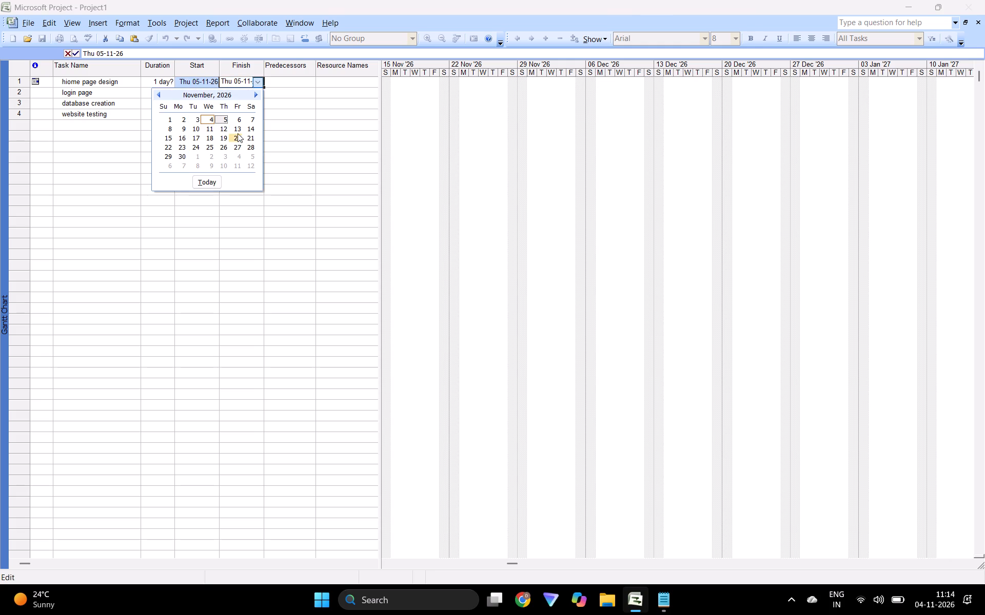
pyautogui.click(250, 119)
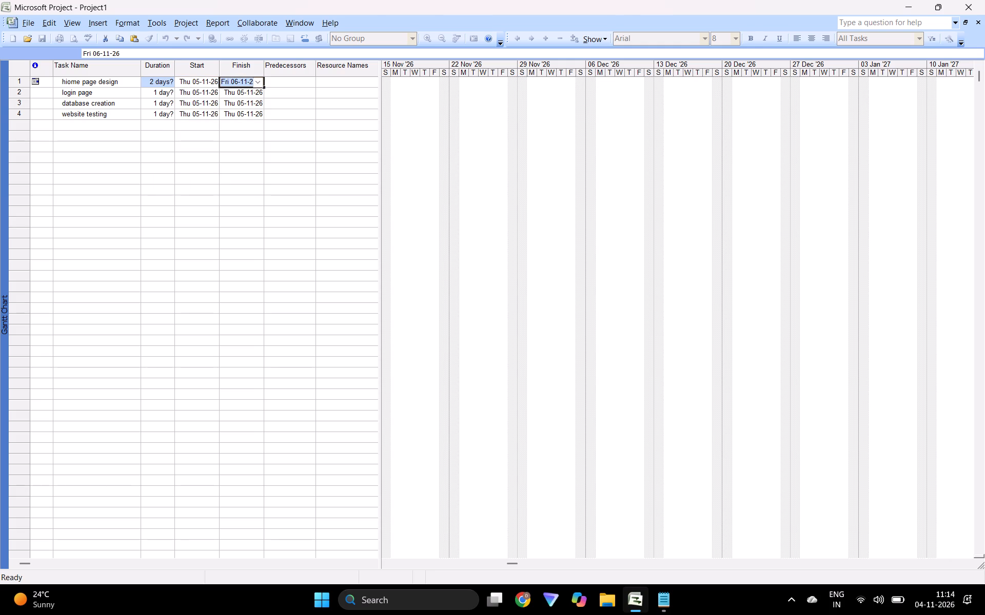
# Set the task durations to 3 days for login page, 4 days for database creation and 3 days for website testing.
pyautogui.click(164, 93)
pyautogui.doubleClick(168, 90)
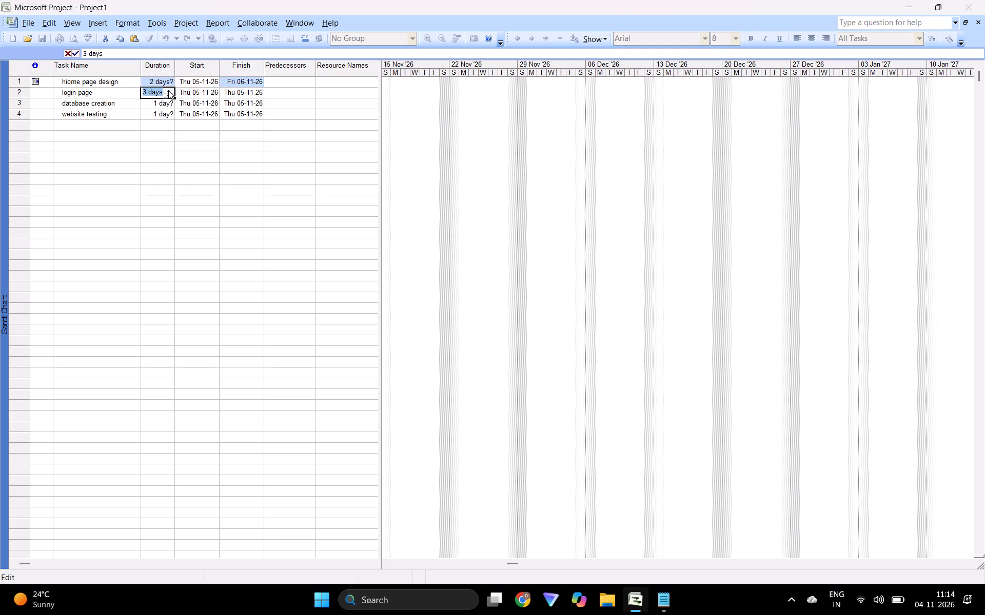
pyautogui.click(163, 102)
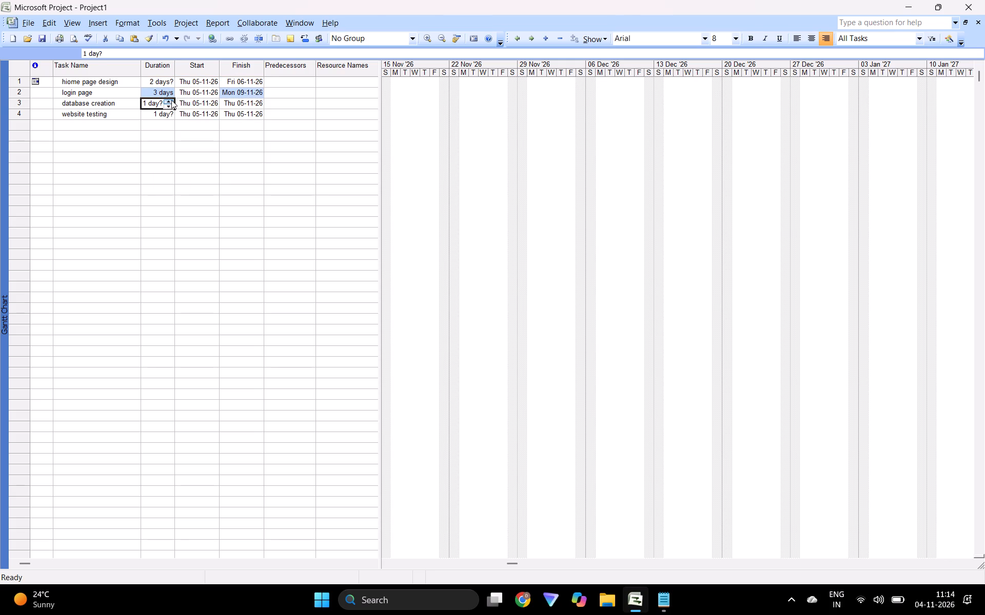
pyautogui.tripleClick(171, 98)
pyautogui.doubleClick(170, 99)
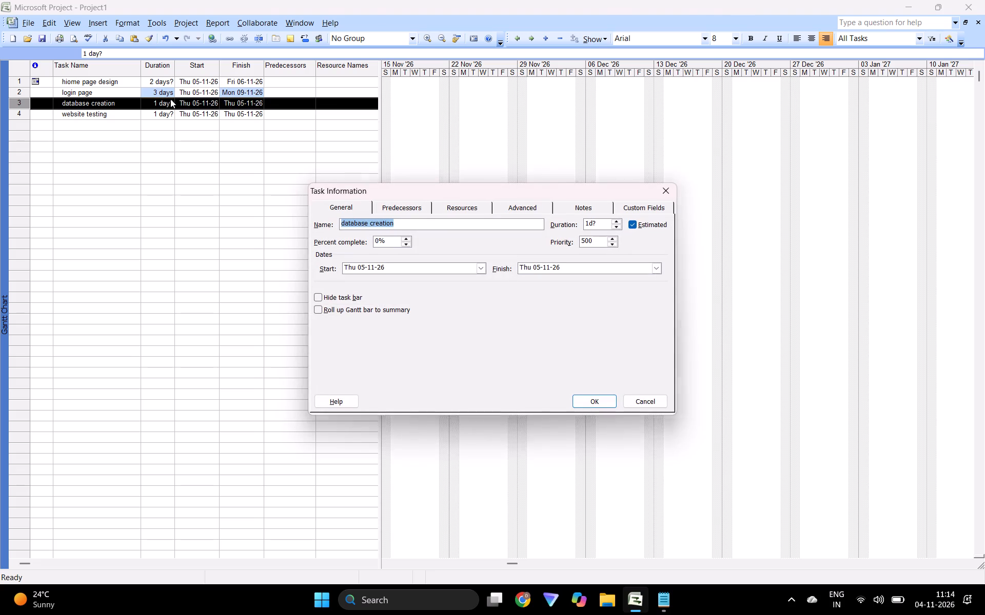
pyautogui.click(669, 188)
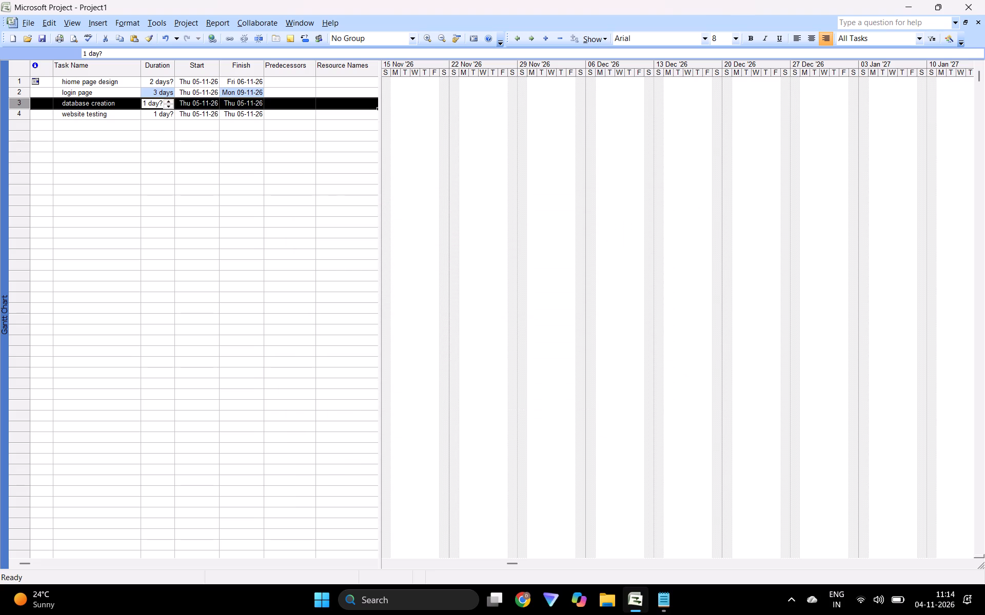
pyautogui.tripleClick(170, 102)
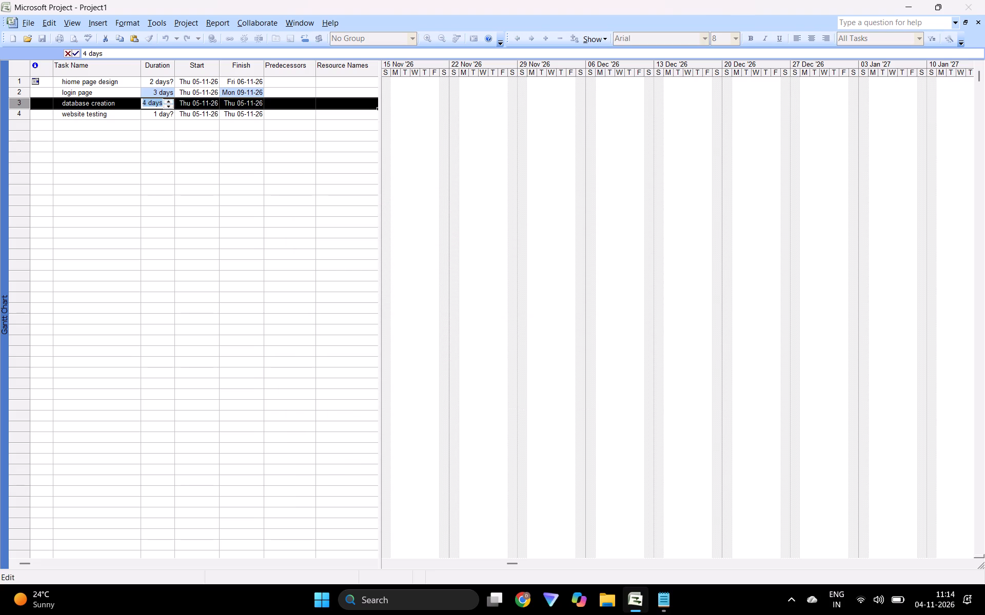
pyautogui.click(164, 117)
pyautogui.doubleClick(170, 112)
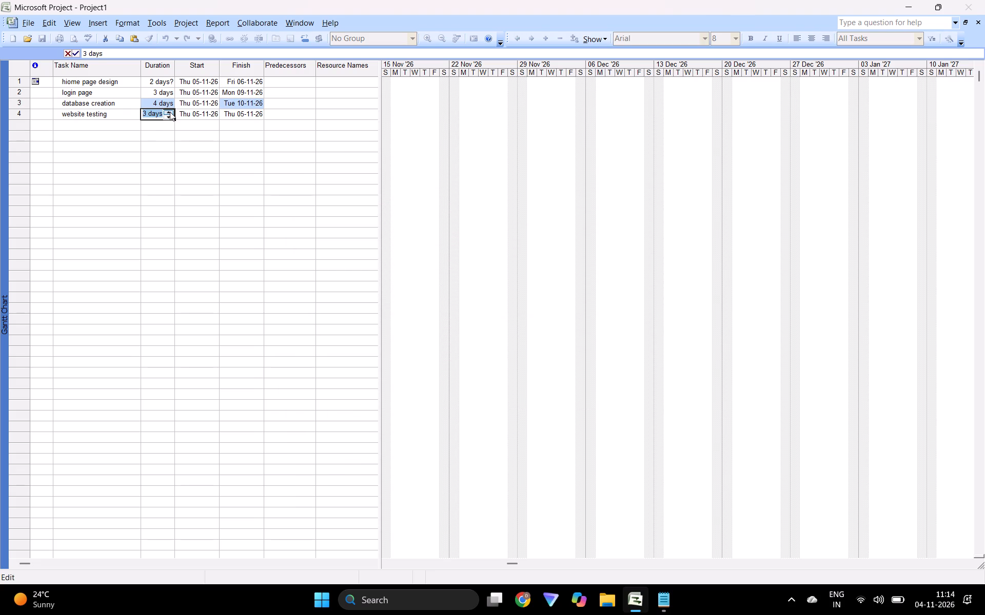
pyautogui.click(168, 199)
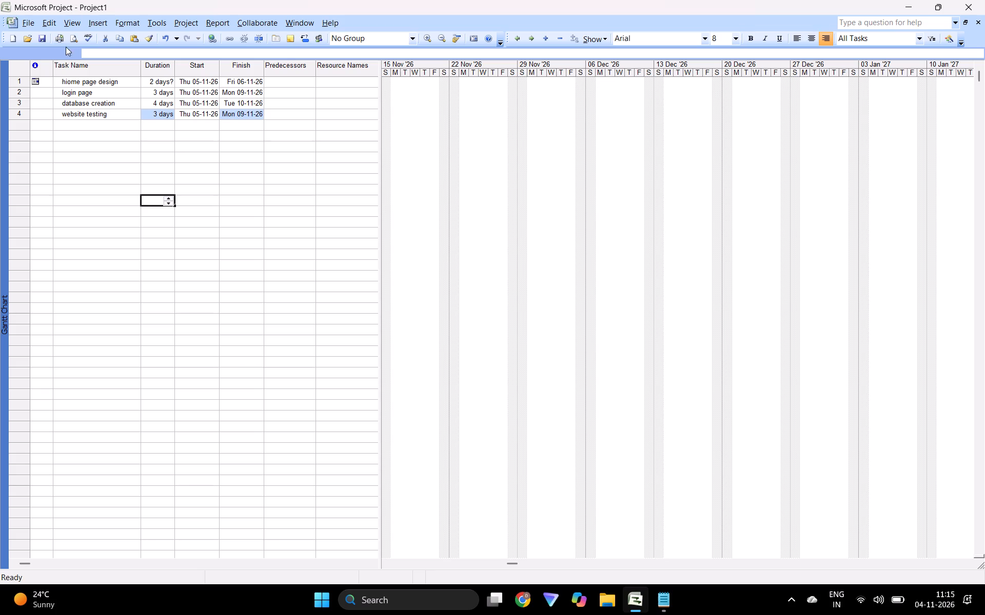
# Add three resources named "rahul", "amith" and "dhanush" to the Resource Sheet.
pyautogui.click(72, 24)
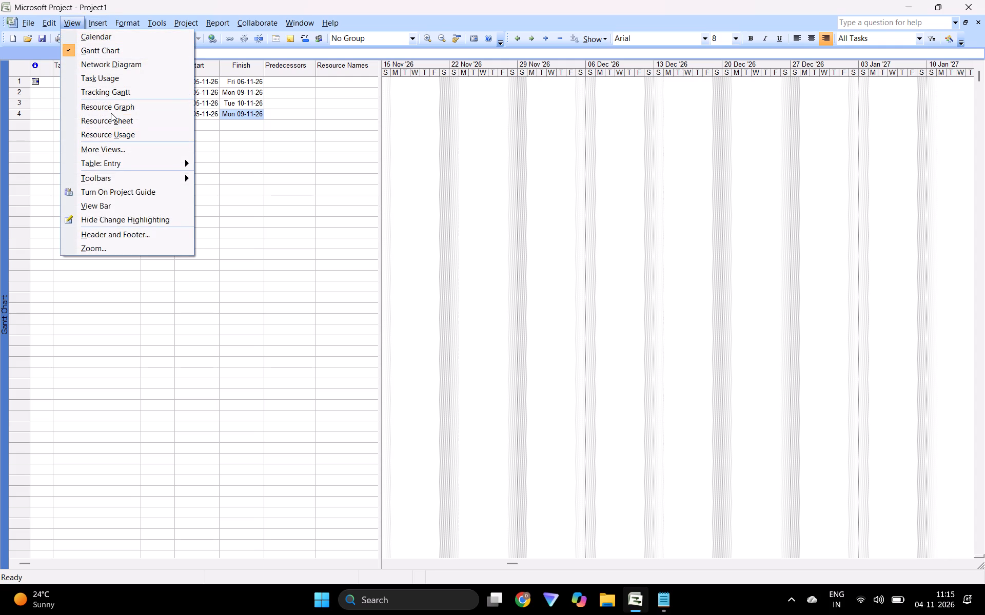
pyautogui.click(111, 120)
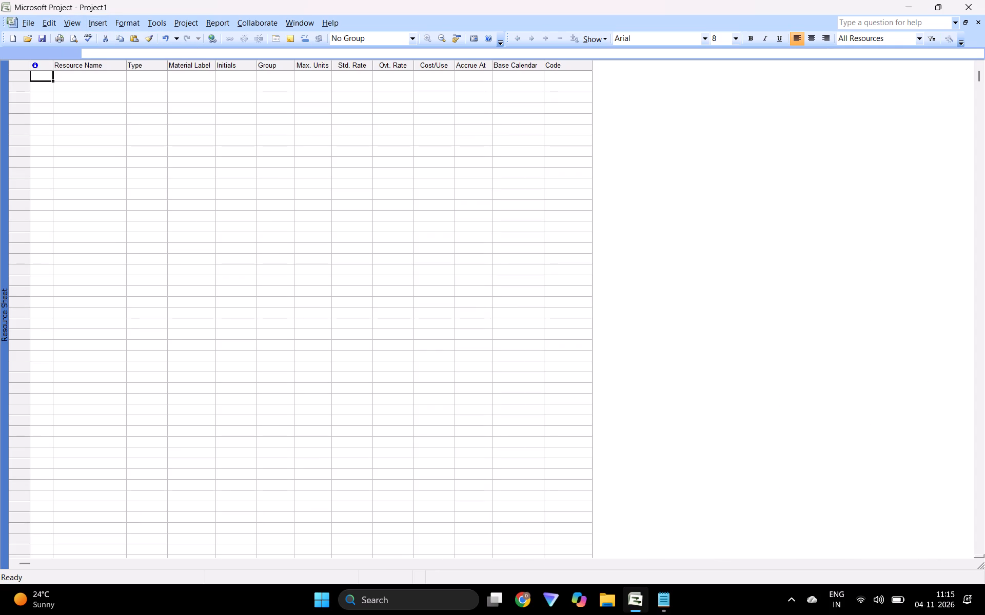
pyautogui.click(87, 79)
pyautogui.write('rahulo')
pyautogui.press('BackSpace')
pyautogui.press('Return')
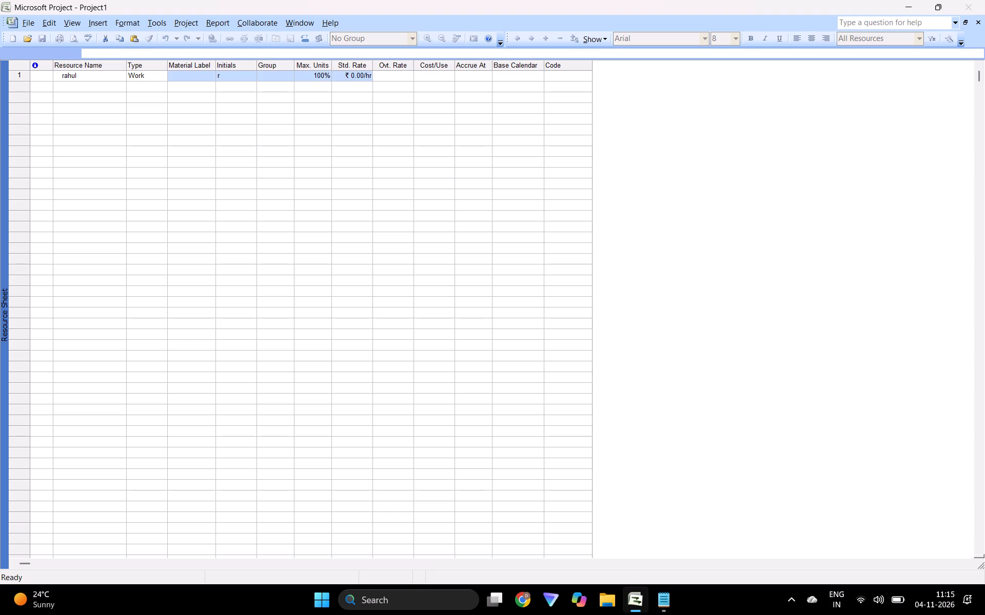
pyautogui.write('amith')
pyautogui.press('Return')
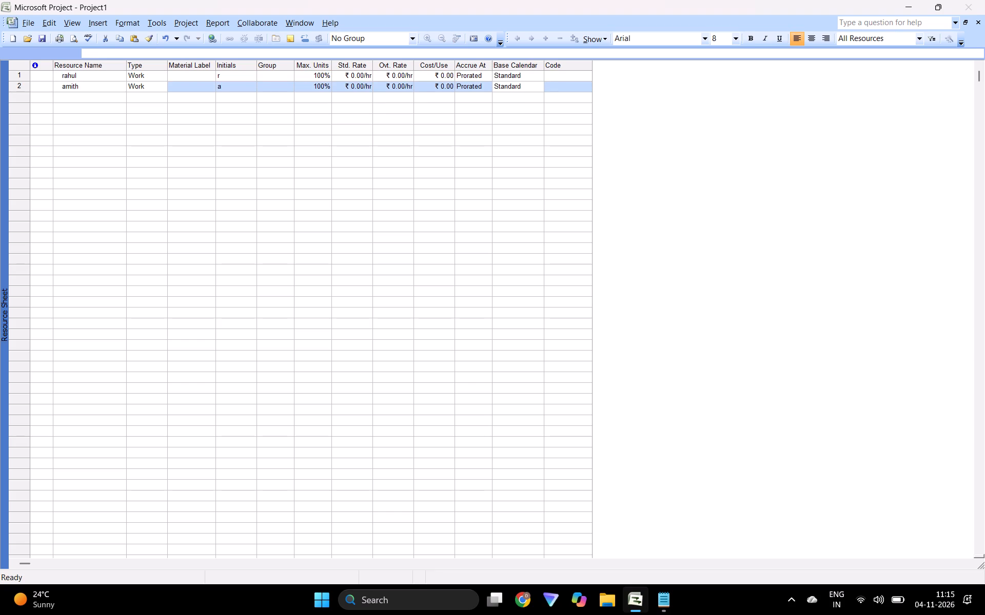
pyautogui.write('dhanuh')
pyautogui.press('BackSpace')
pyautogui.write('sh')
pyautogui.press('Return')
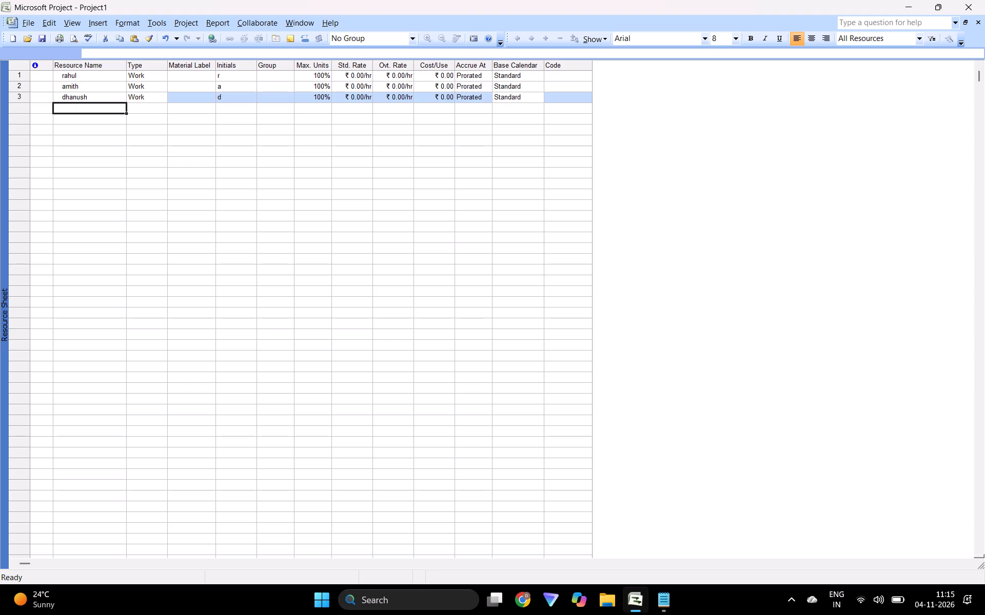
# Set the hourly standard rates to ₹300 for rahul, ₹250 for amith and ₹100 for dhanush.
pyautogui.doubleClick(353, 74)
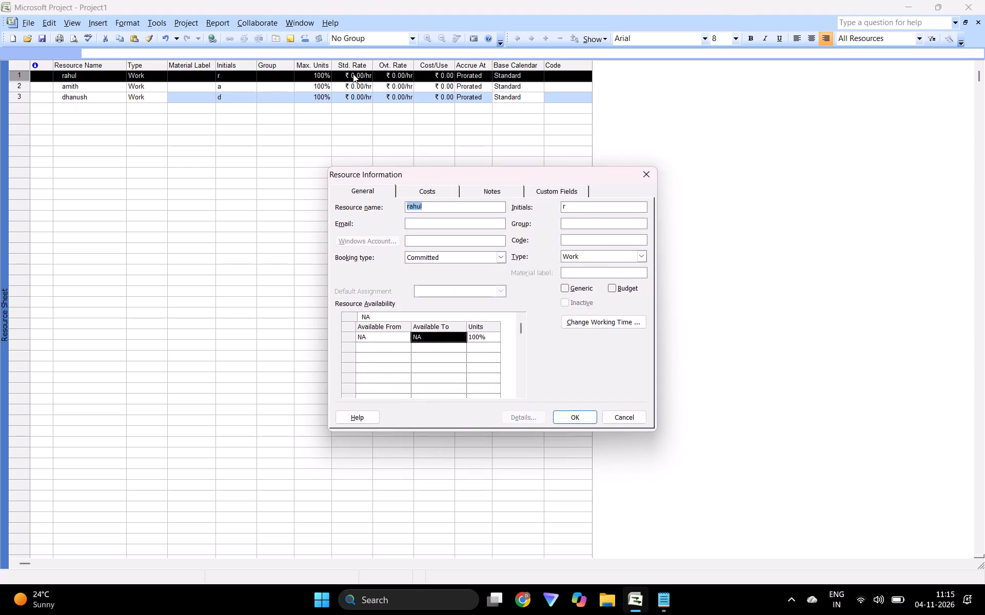
pyautogui.click(647, 176)
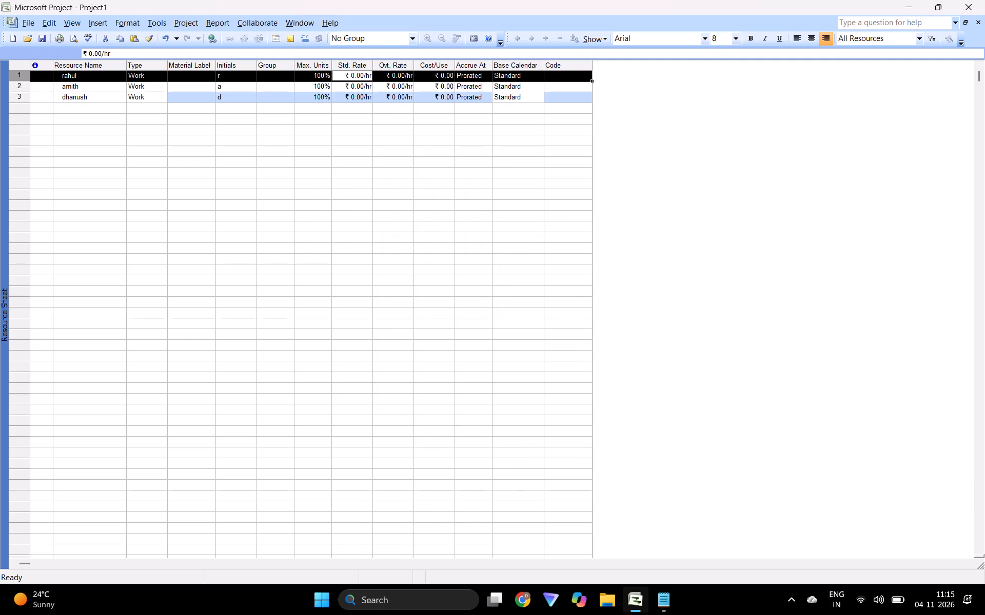
pyautogui.press('3')
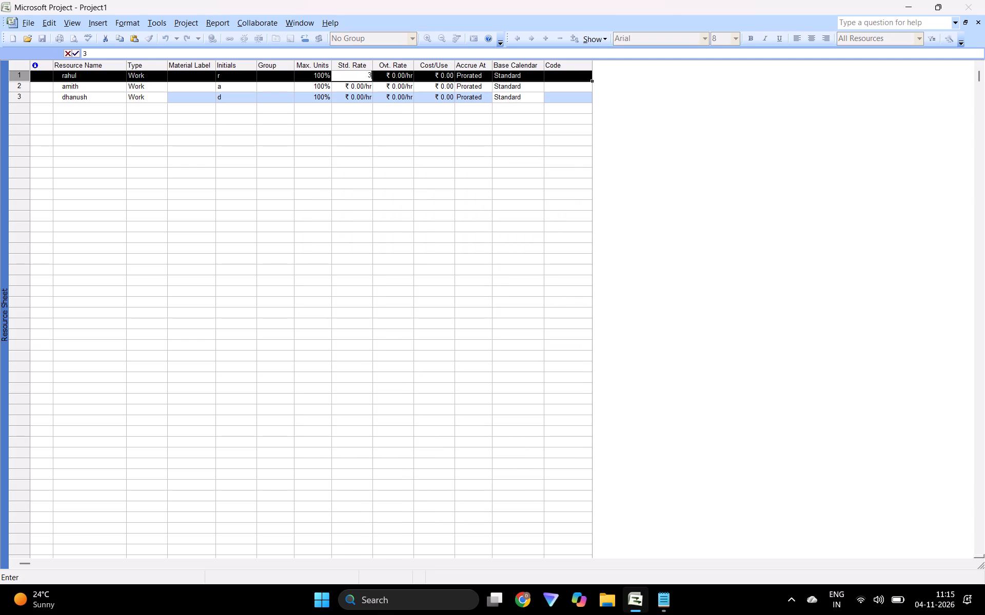
pyautogui.write('00')
pyautogui.press('Return')
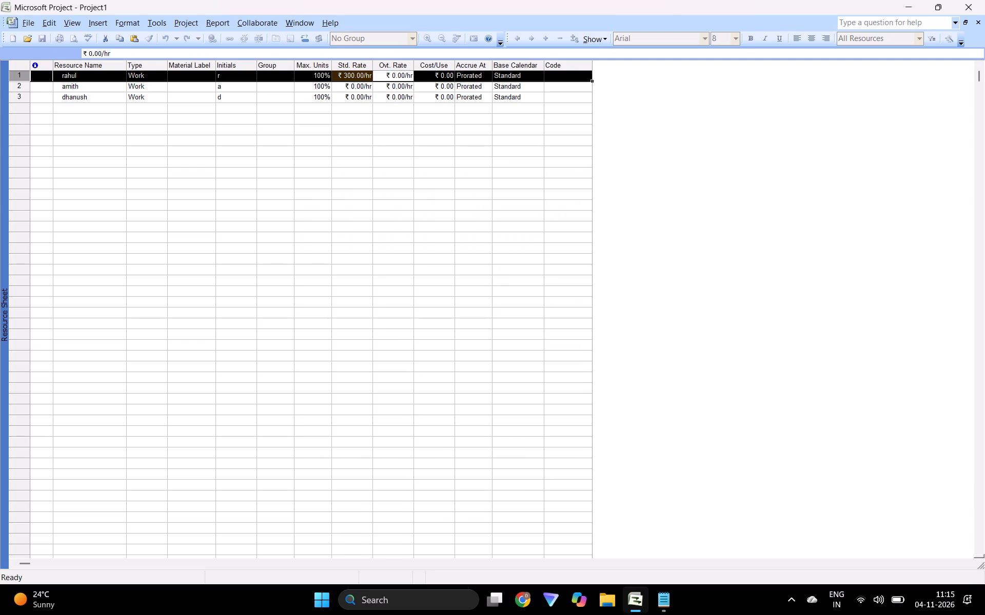
pyautogui.click(363, 86)
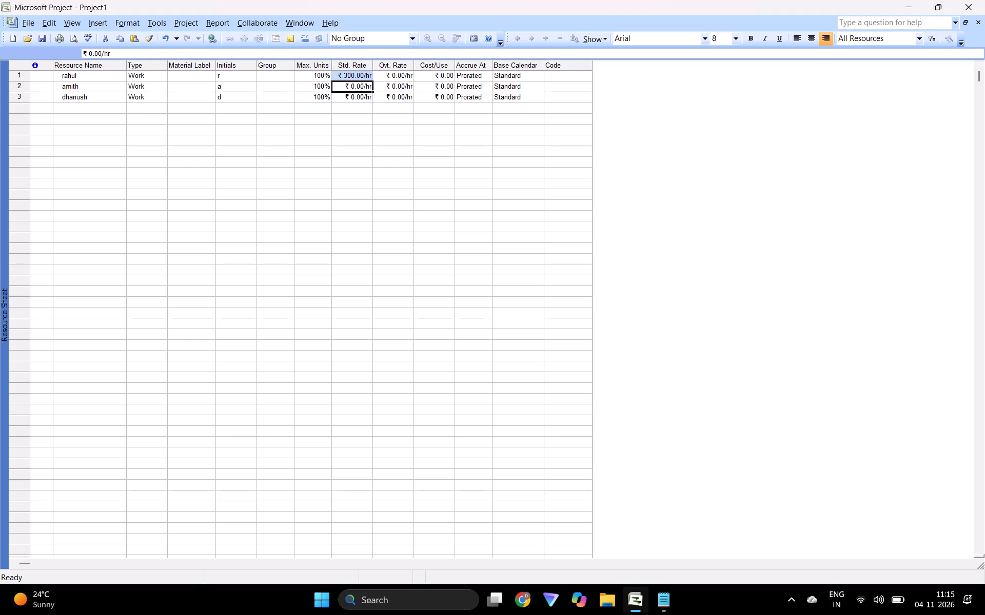
pyautogui.write('250')
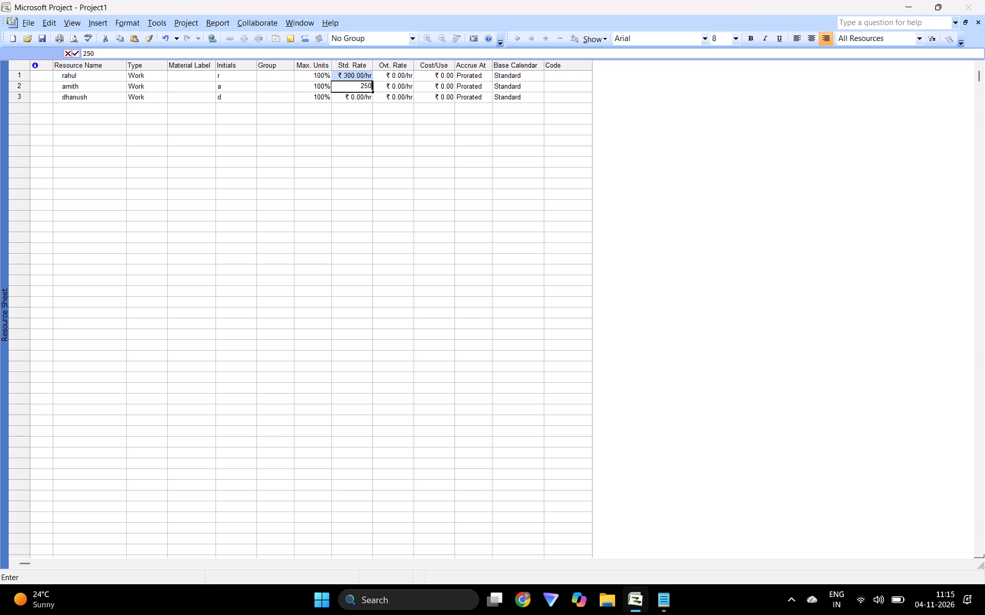
pyautogui.press('Return')
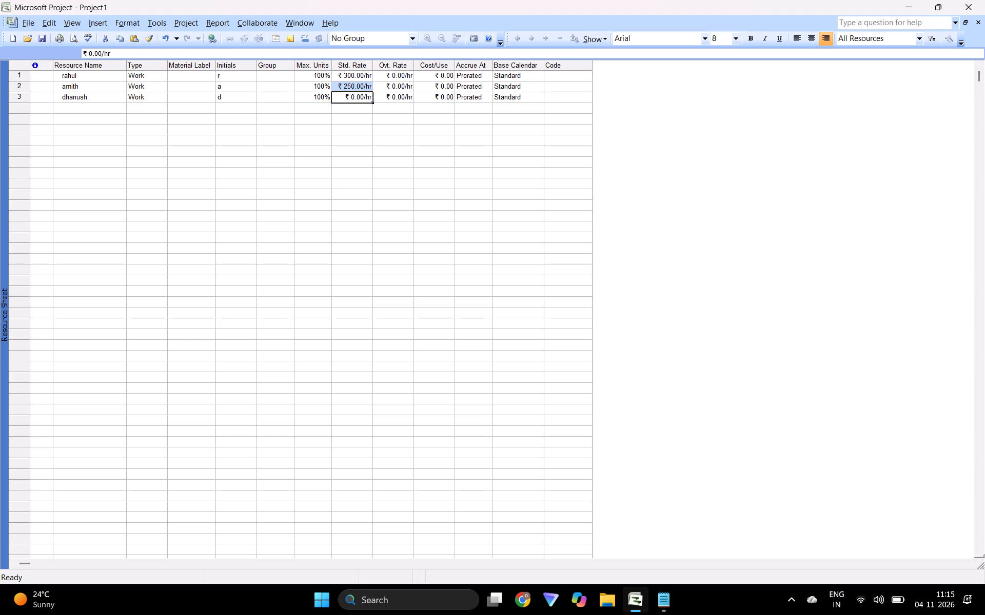
pyautogui.write('100')
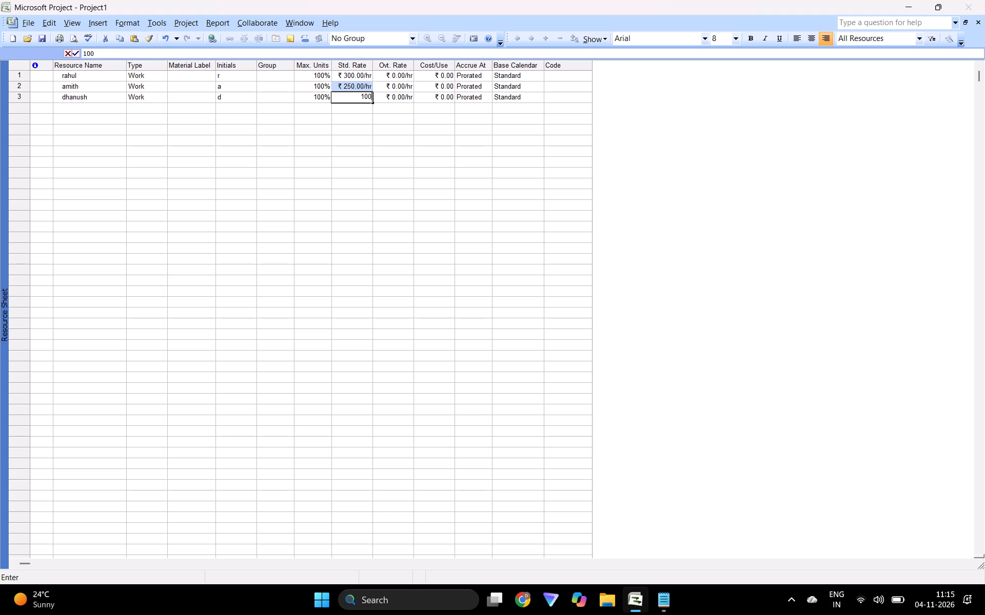
pyautogui.press('Return')
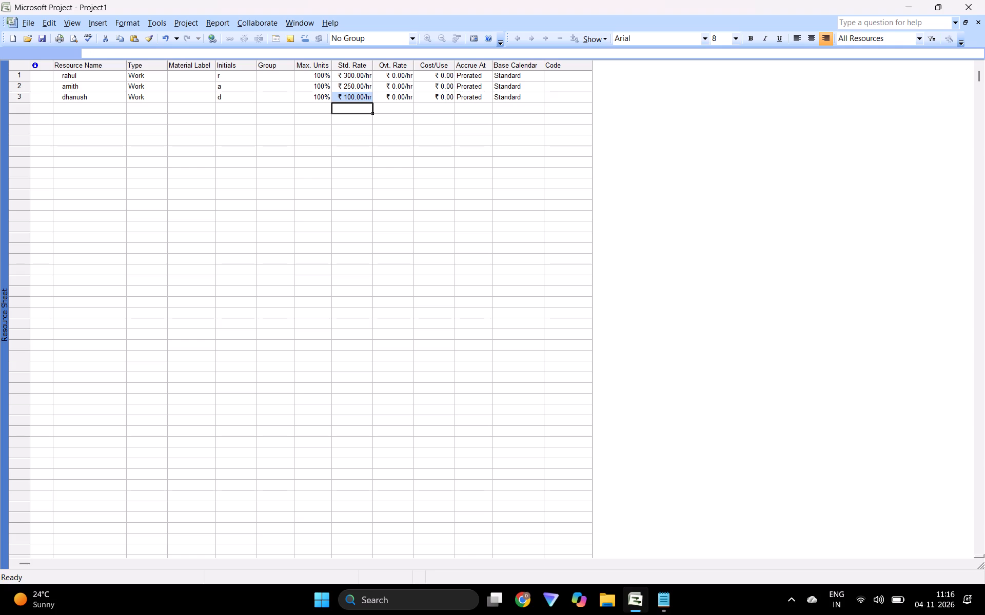
# Return to the Gantt Chart view and set the duration of the home page design task to 3 days.
pyautogui.click(173, 17)
pyautogui.click(173, 17)
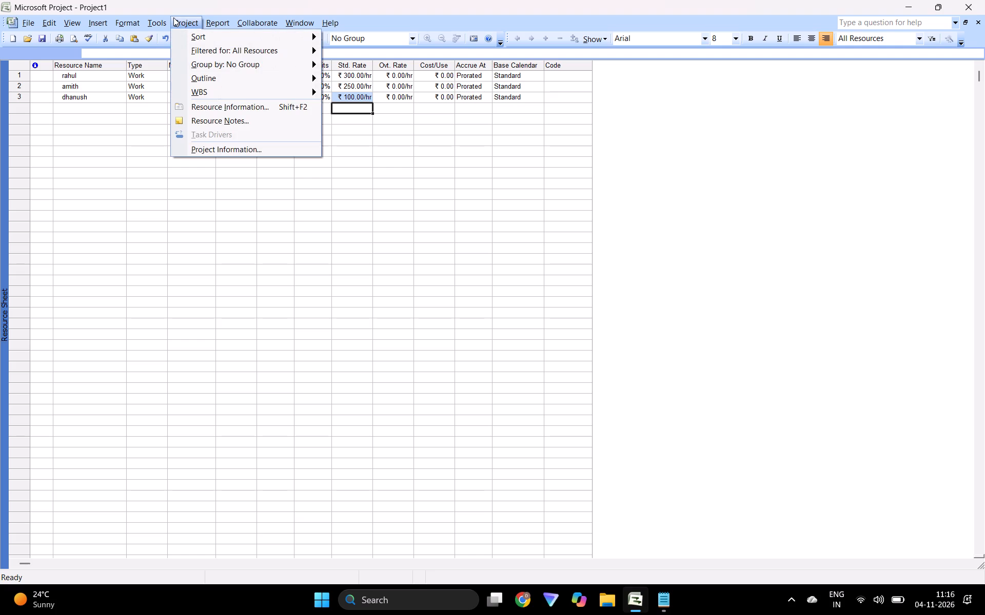
pyautogui.click(64, 22)
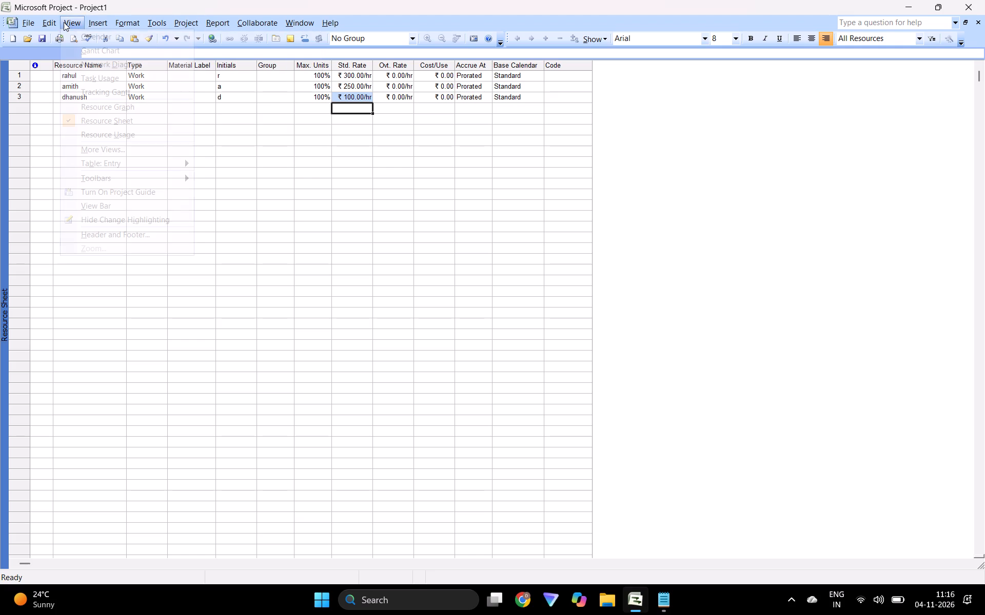
pyautogui.click(85, 50)
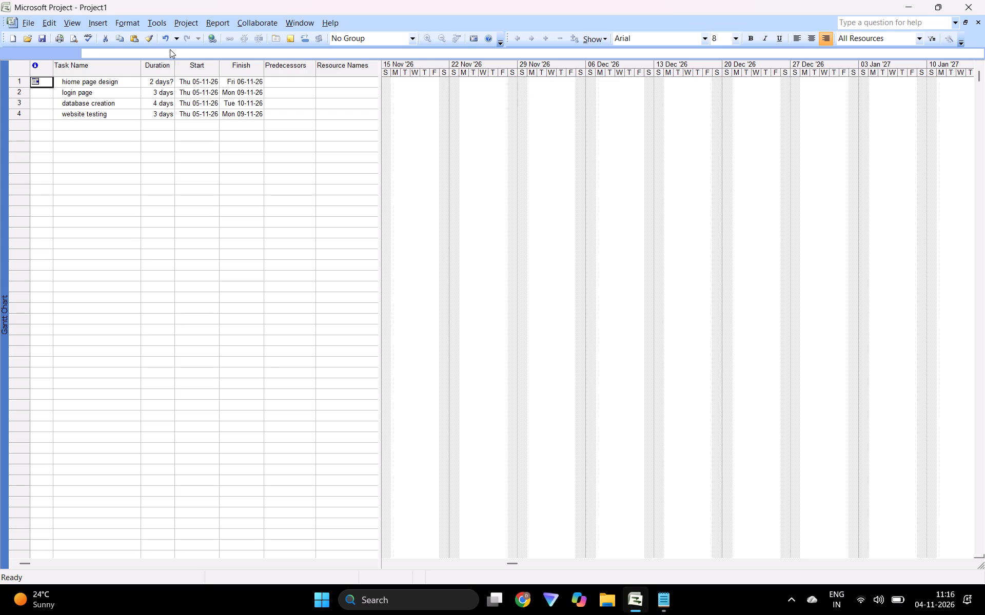
pyautogui.moveTo(172, 83); pyautogui.dragTo(168, 78)
pyautogui.click(168, 78)
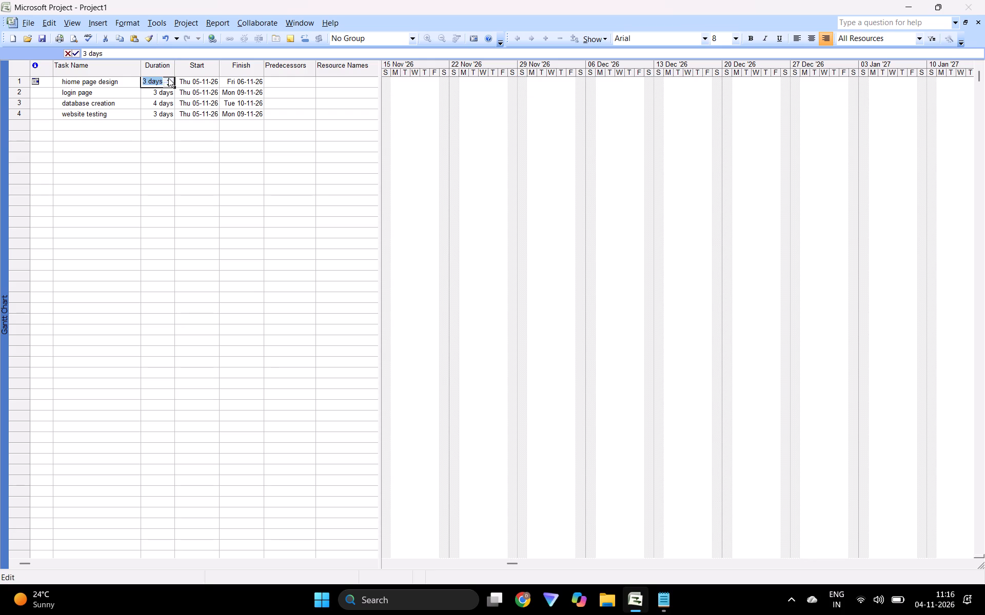
pyautogui.click(169, 210)
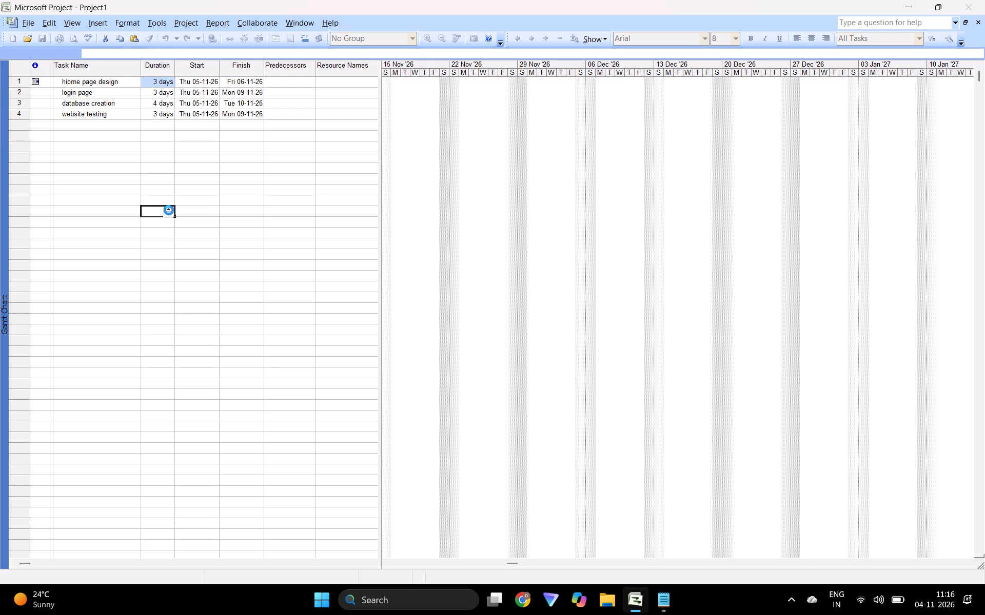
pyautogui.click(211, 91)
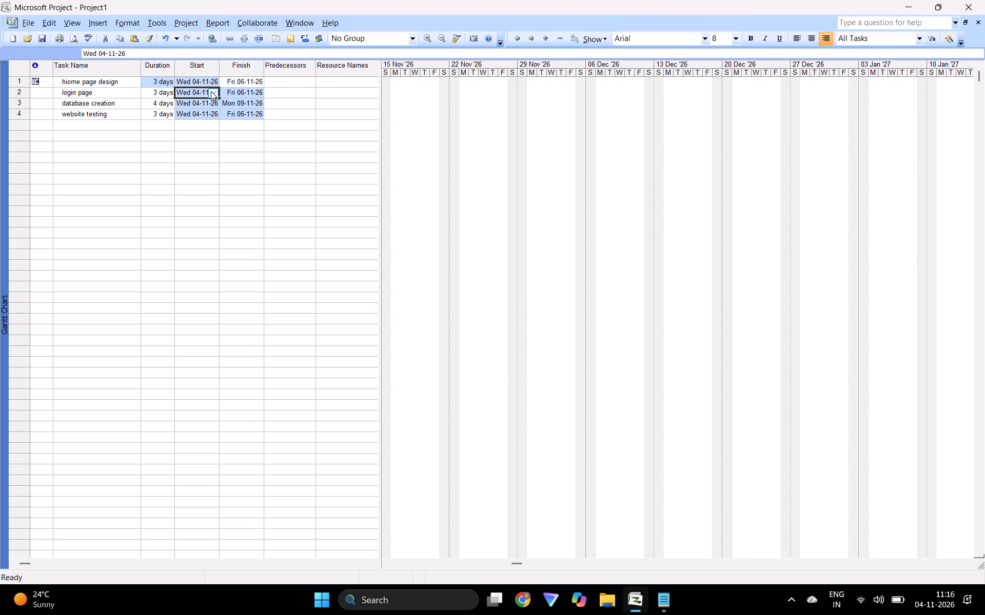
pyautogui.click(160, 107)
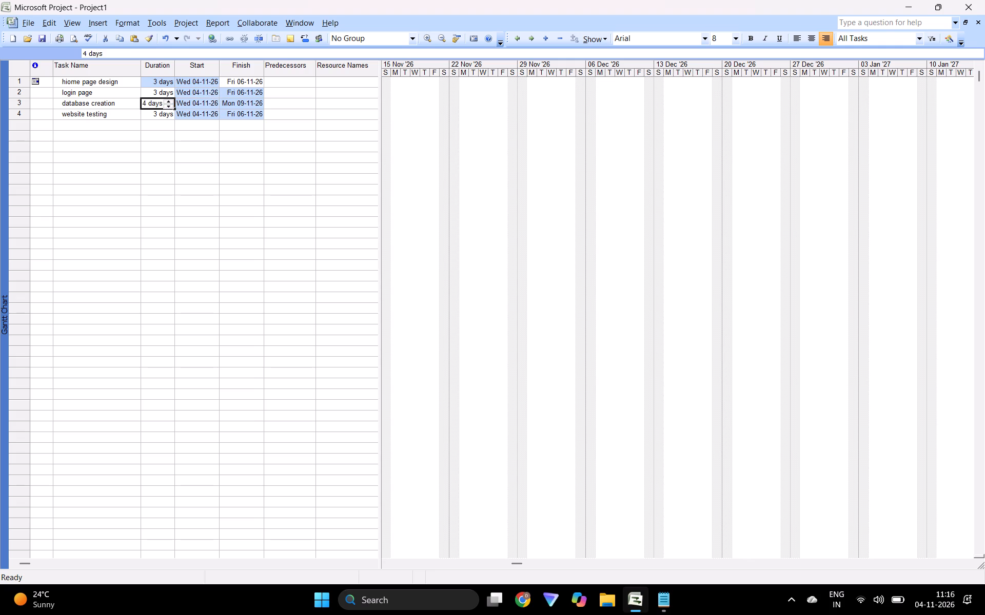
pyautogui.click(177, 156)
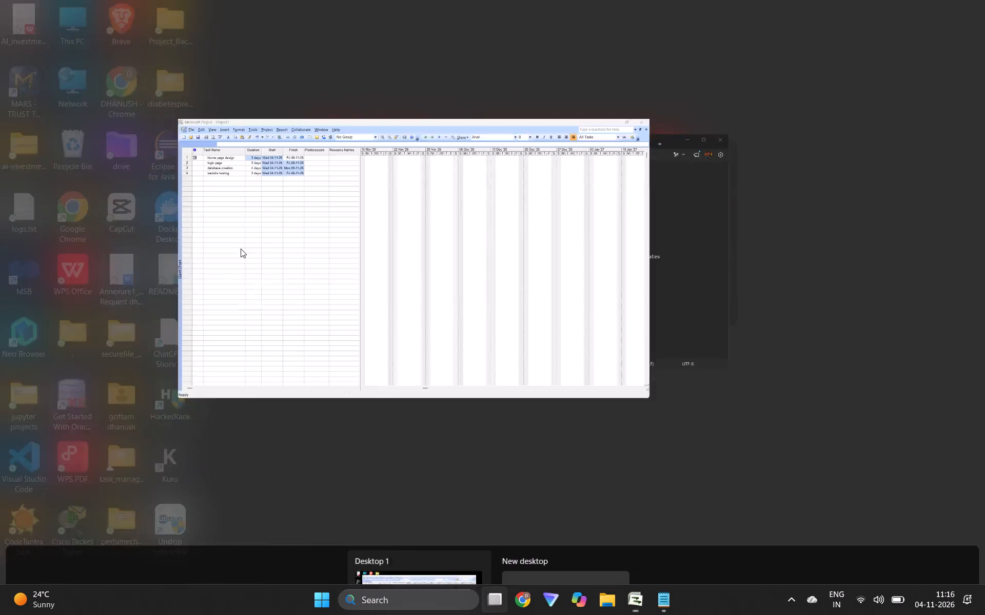
# Switch to the project note in Notepad and place its window beside the task table for reference.
pyautogui.click(686, 209)
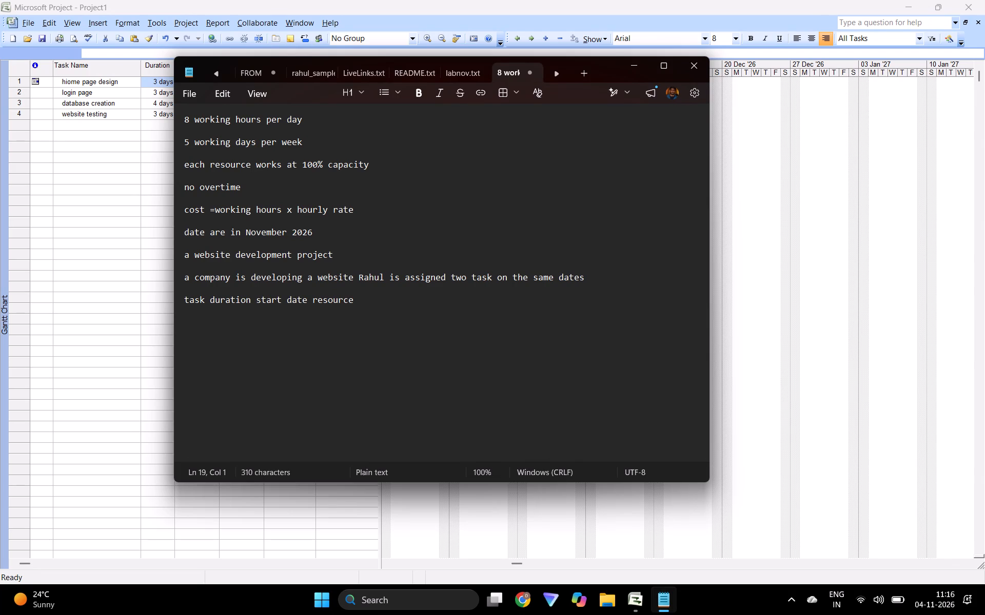
pyautogui.moveTo(601, 65); pyautogui.dragTo(862, 119)
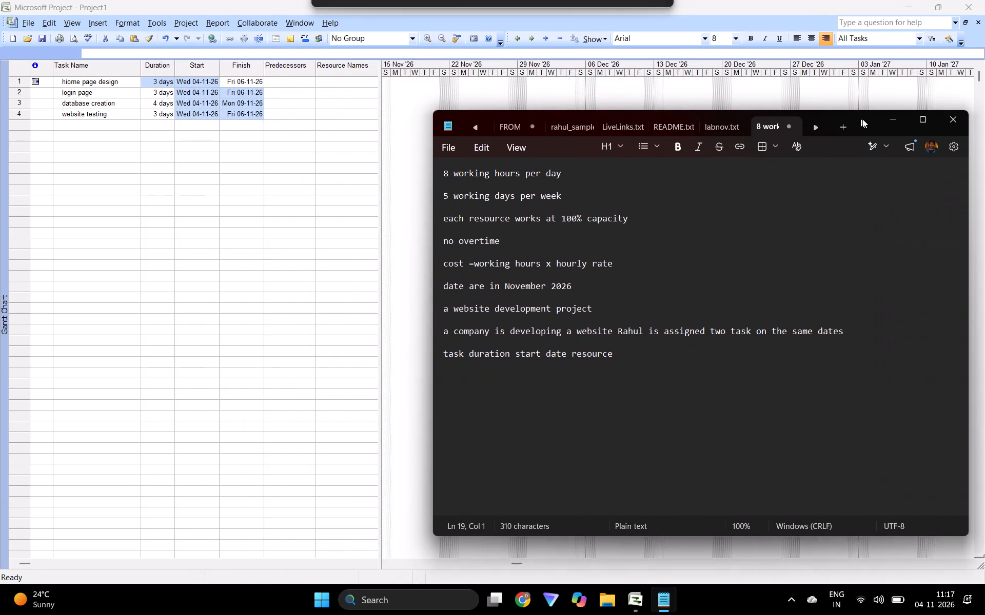
pyautogui.moveTo(862, 119); pyautogui.dragTo(868, 119)
pyautogui.moveTo(869, 123); pyautogui.dragTo(825, 120)
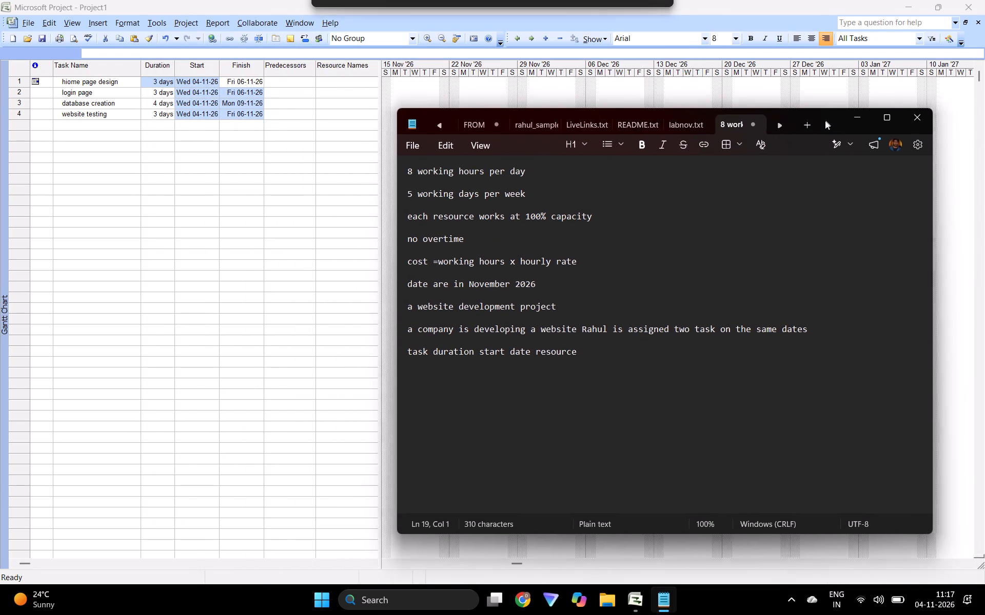
pyautogui.moveTo(825, 120); pyautogui.dragTo(812, 126)
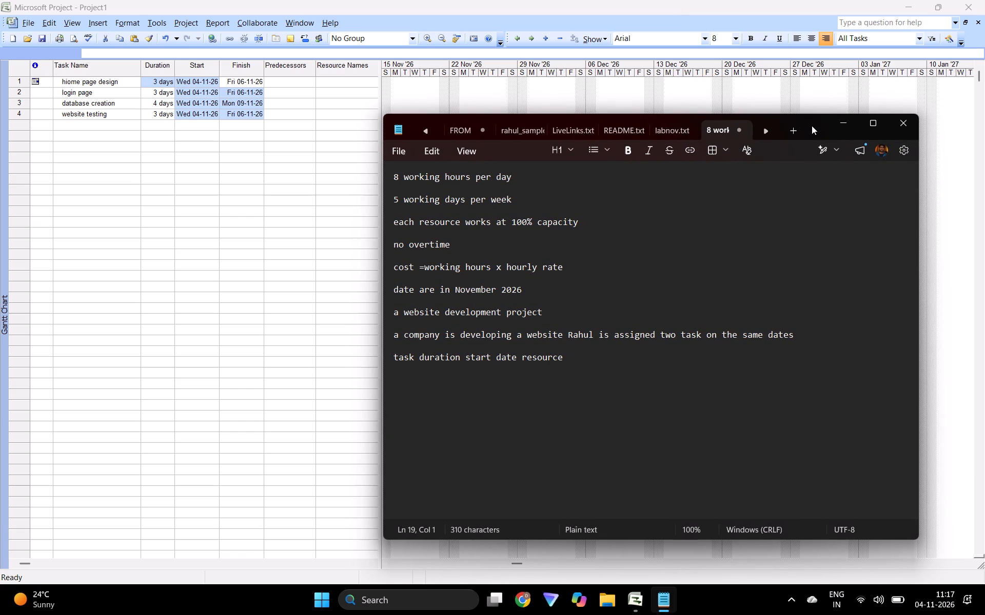
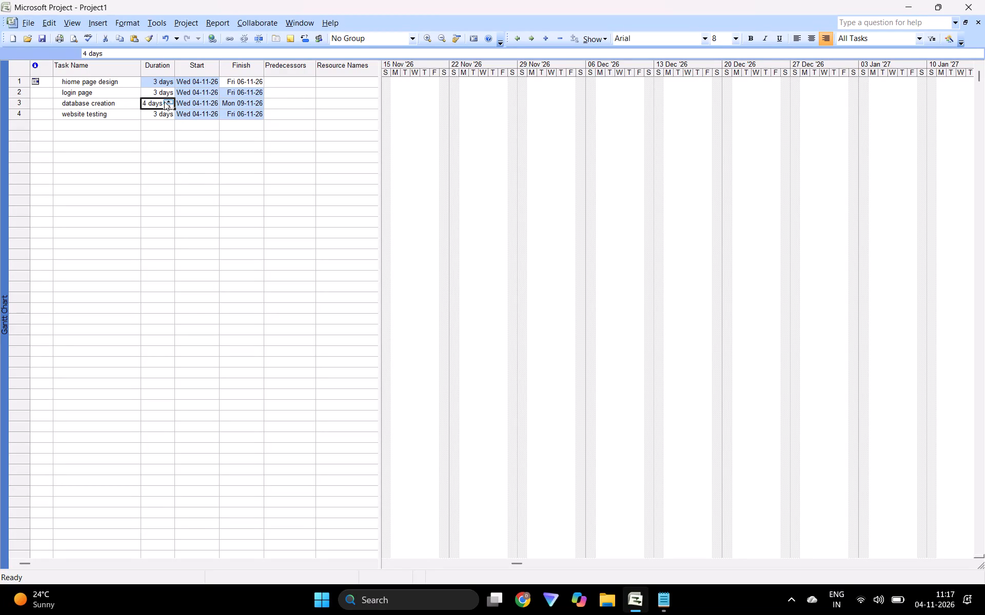
# Assign amith to the home page design and database creation tasks, and rahul to the login page and website testing tasks.
pyautogui.click(351, 85)
pyautogui.click(369, 85)
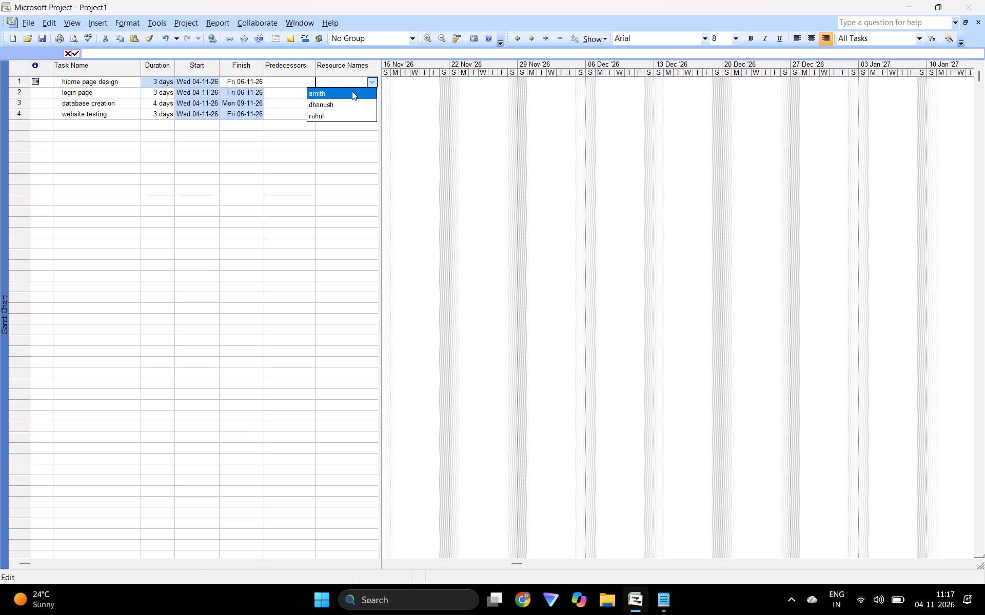
pyautogui.click(346, 93)
pyautogui.click(346, 94)
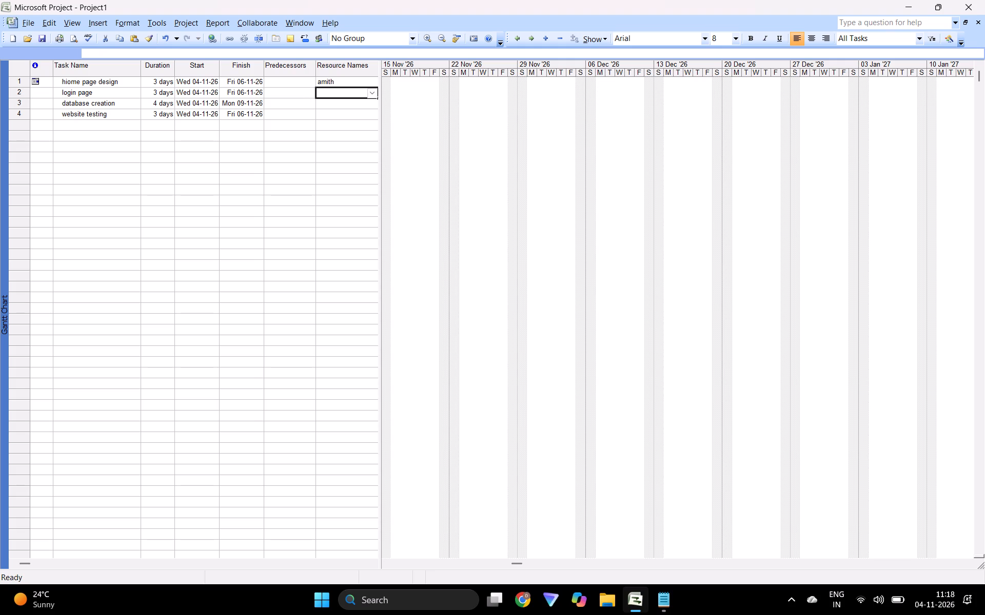
pyautogui.click(373, 94)
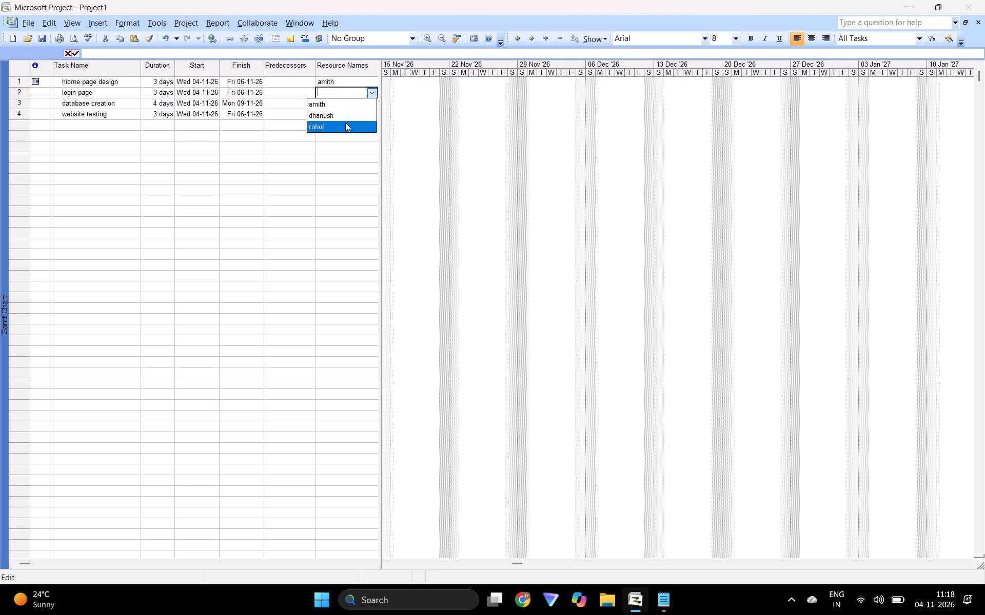
pyautogui.click(345, 122)
pyautogui.click(351, 104)
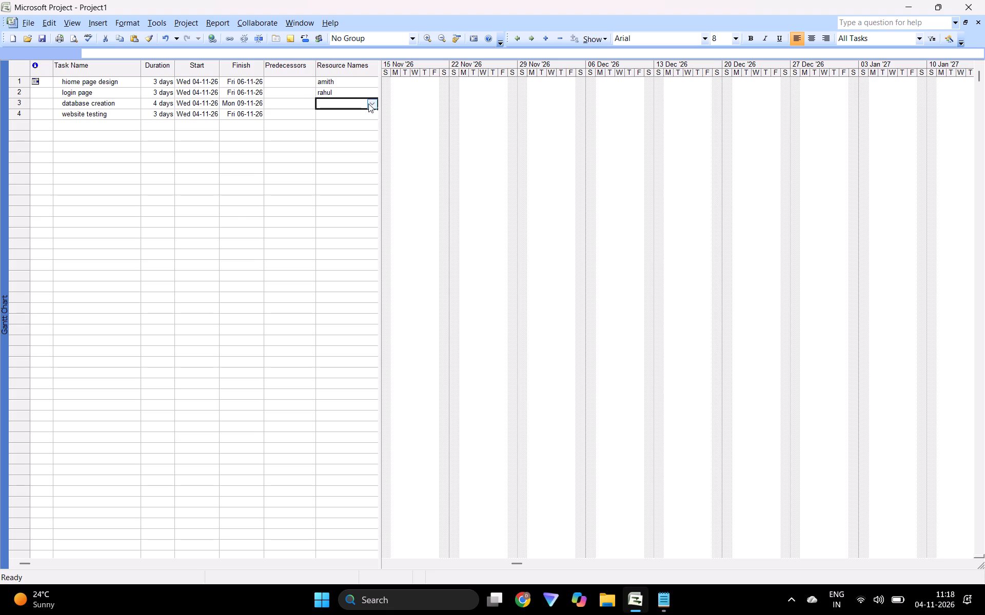
pyautogui.click(369, 104)
pyautogui.click(351, 117)
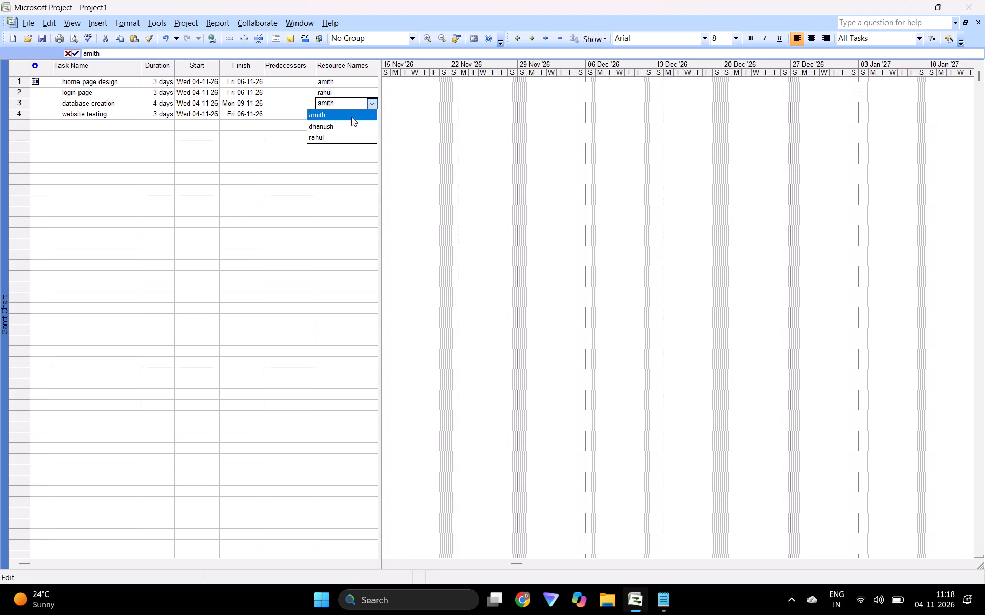
pyautogui.click(351, 114)
pyautogui.click(374, 115)
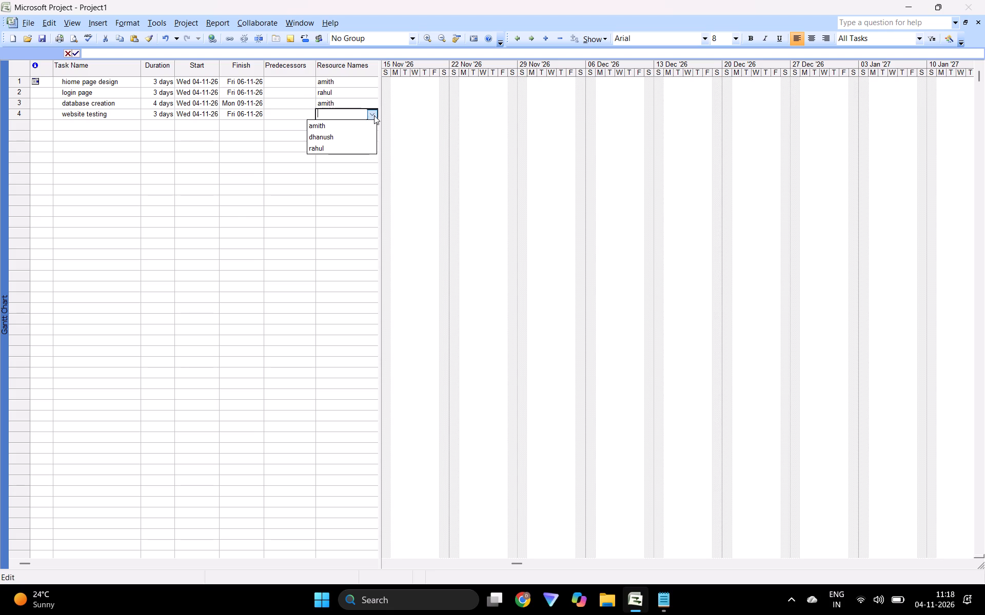
pyautogui.click(345, 148)
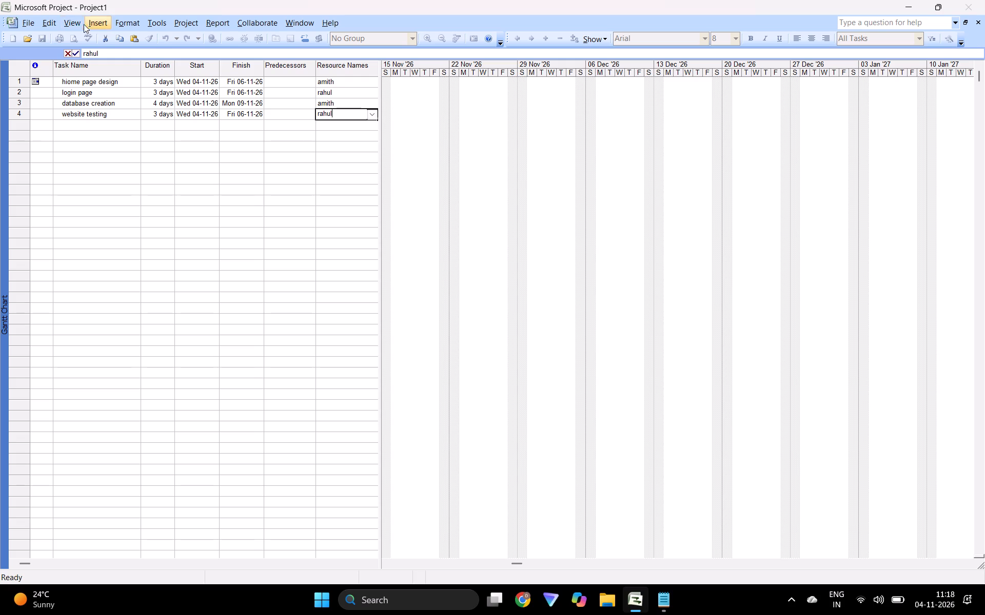
pyautogui.click(103, 20)
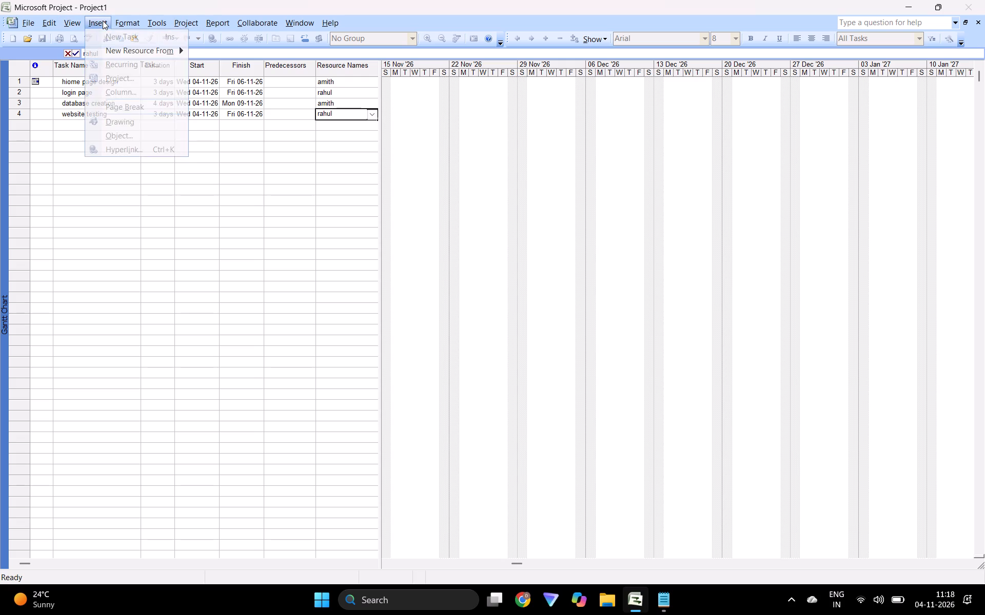
pyautogui.click(64, 22)
pyautogui.click(192, 230)
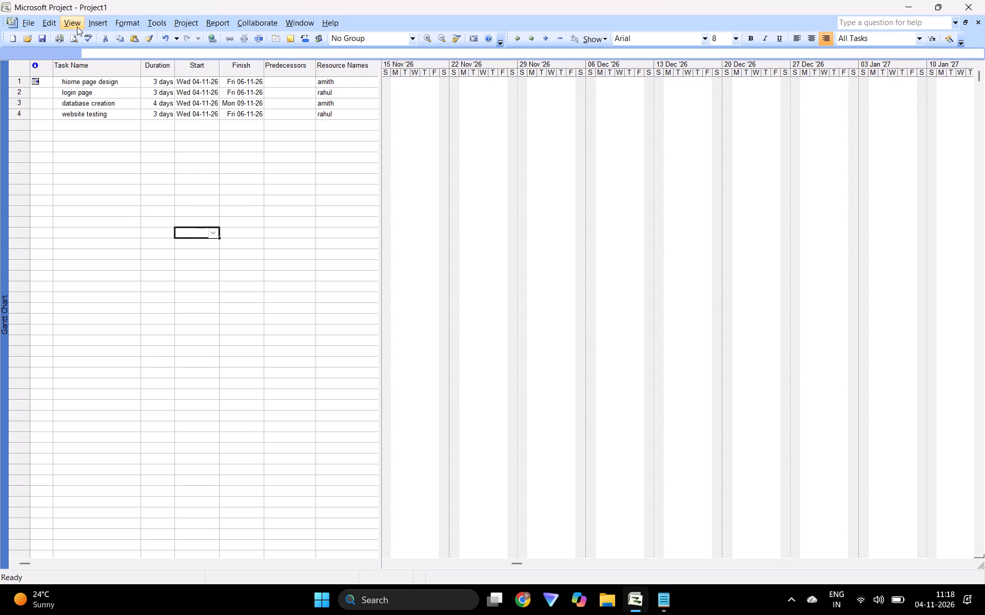
# Check the indicators for rahul and amith in the Resource Sheet and return to the Gantt Chart.
pyautogui.click(74, 20)
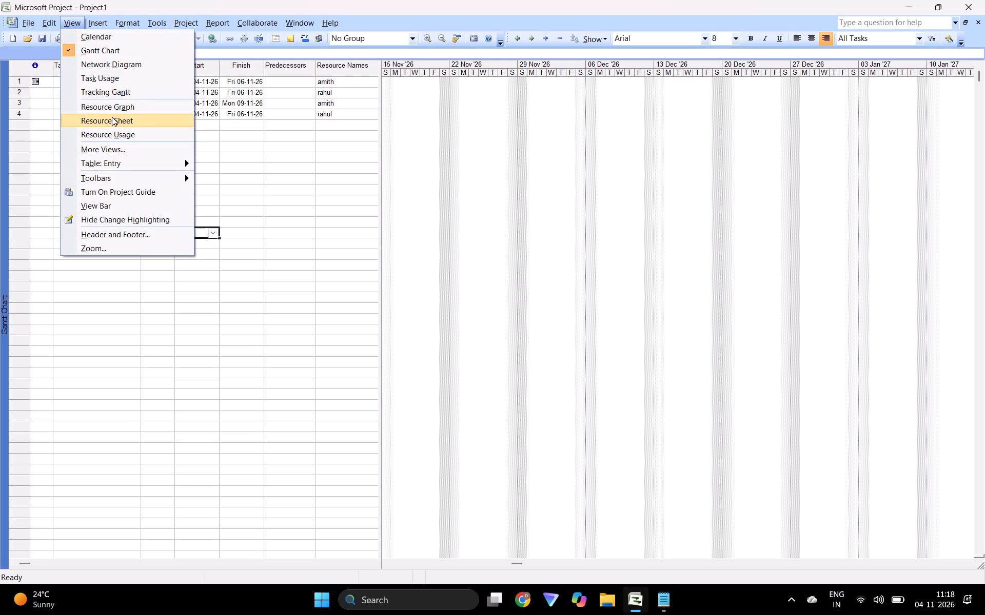
pyautogui.click(112, 117)
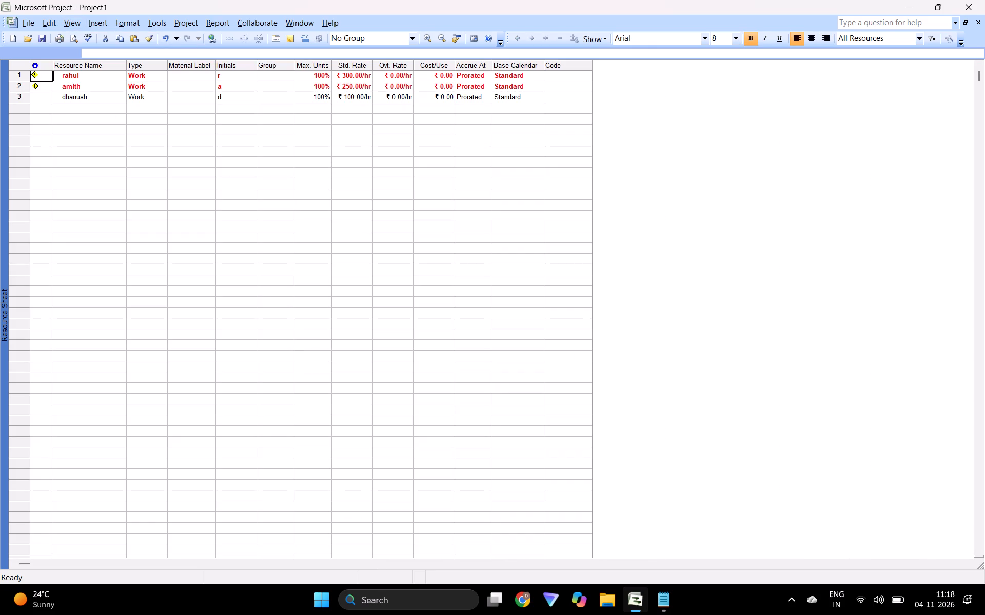
pyautogui.click(34, 74)
pyautogui.click(23, 17)
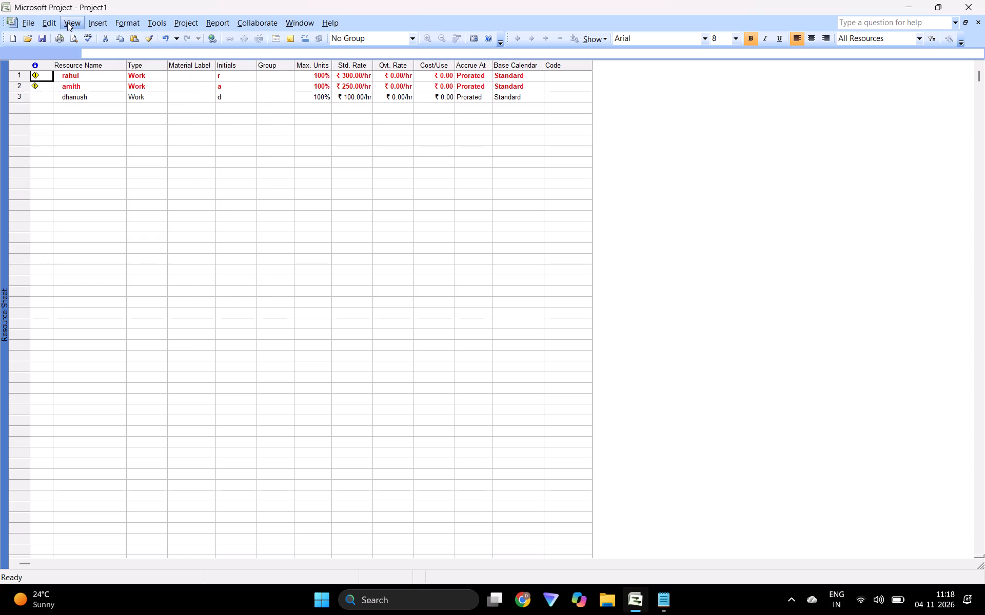
pyautogui.click(67, 22)
pyautogui.moveTo(67, 22); pyautogui.dragTo(84, 44)
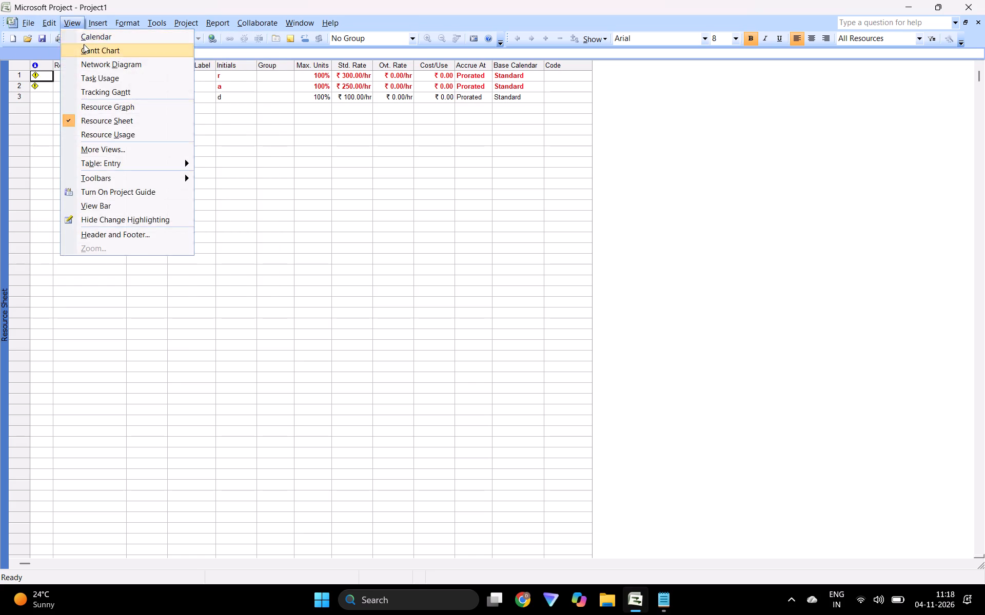
pyautogui.click(84, 44)
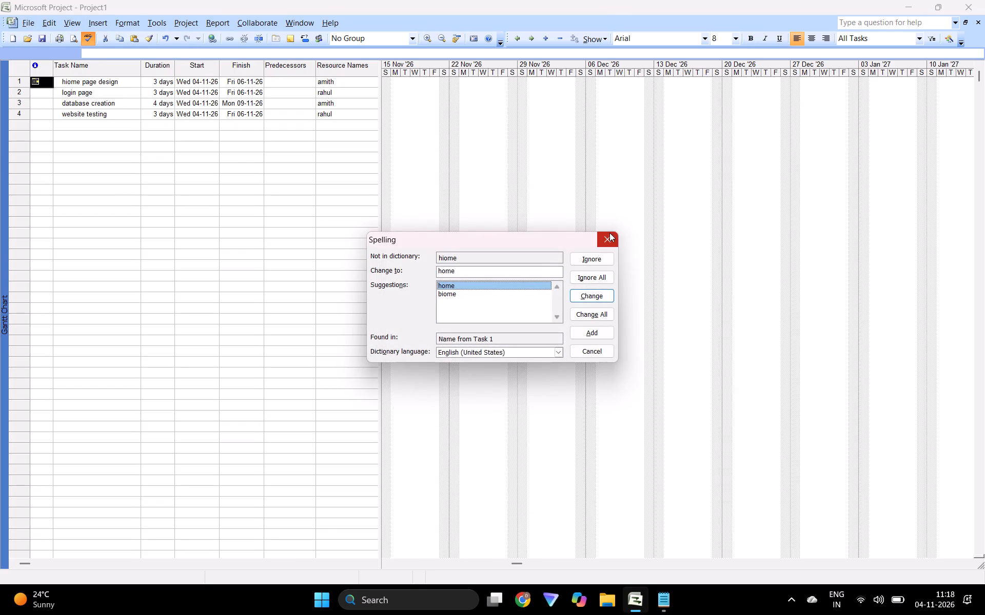
pyautogui.click(609, 234)
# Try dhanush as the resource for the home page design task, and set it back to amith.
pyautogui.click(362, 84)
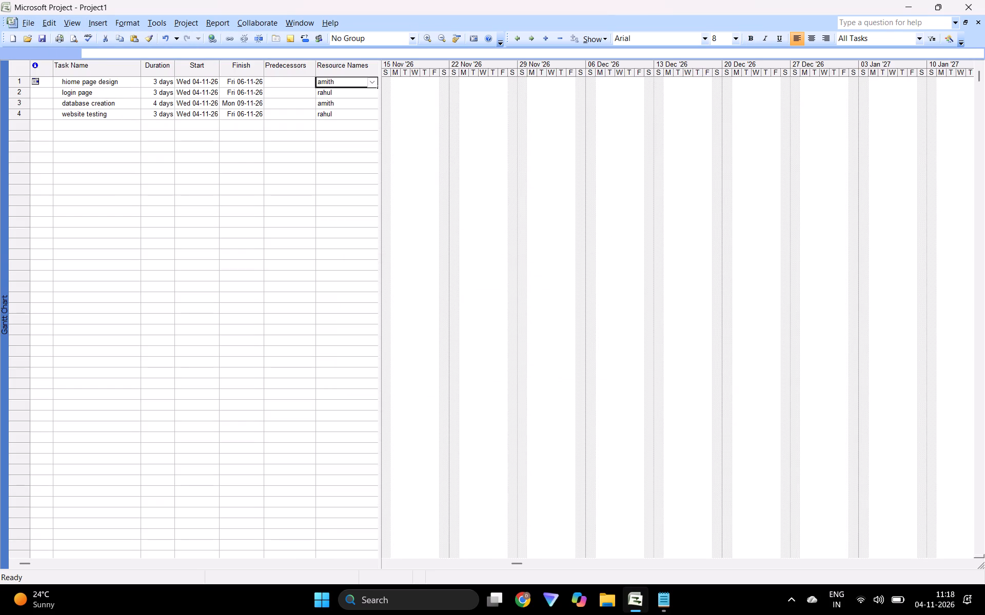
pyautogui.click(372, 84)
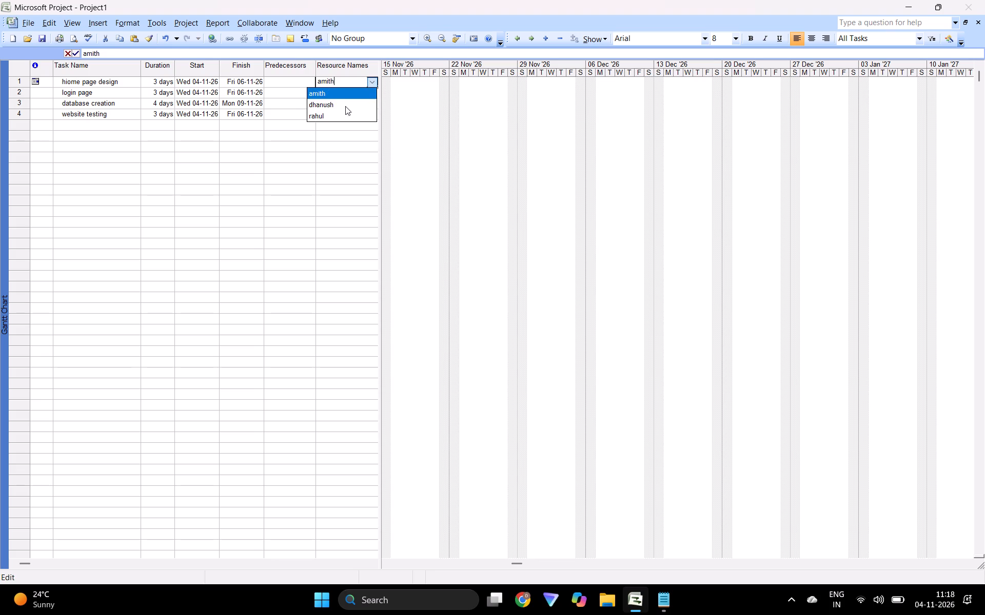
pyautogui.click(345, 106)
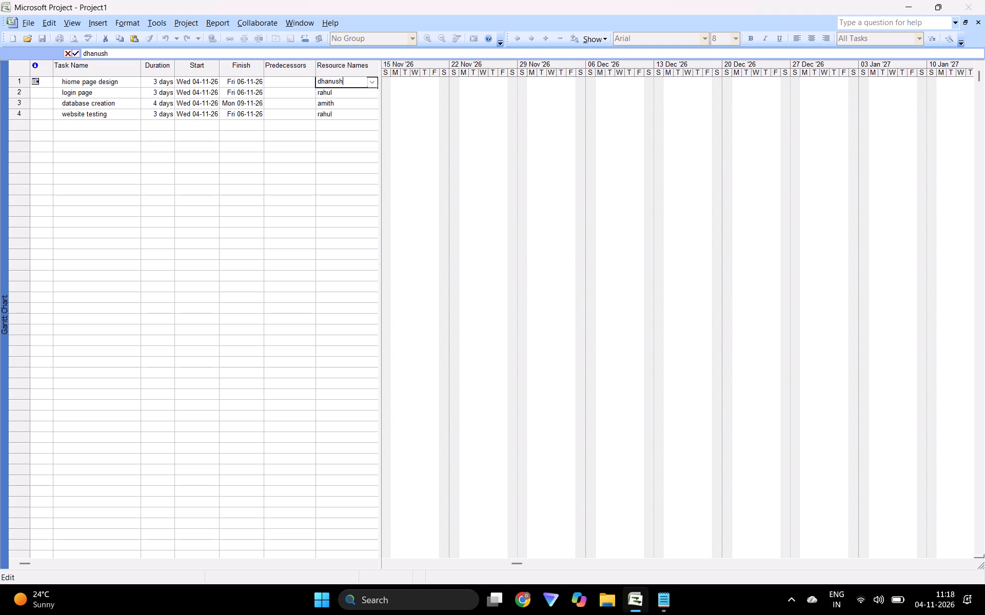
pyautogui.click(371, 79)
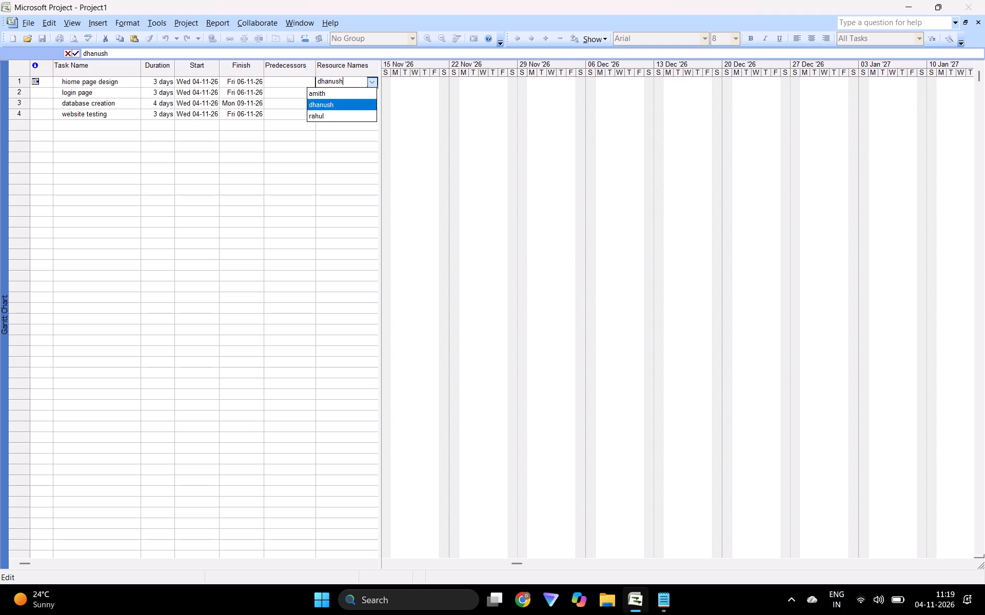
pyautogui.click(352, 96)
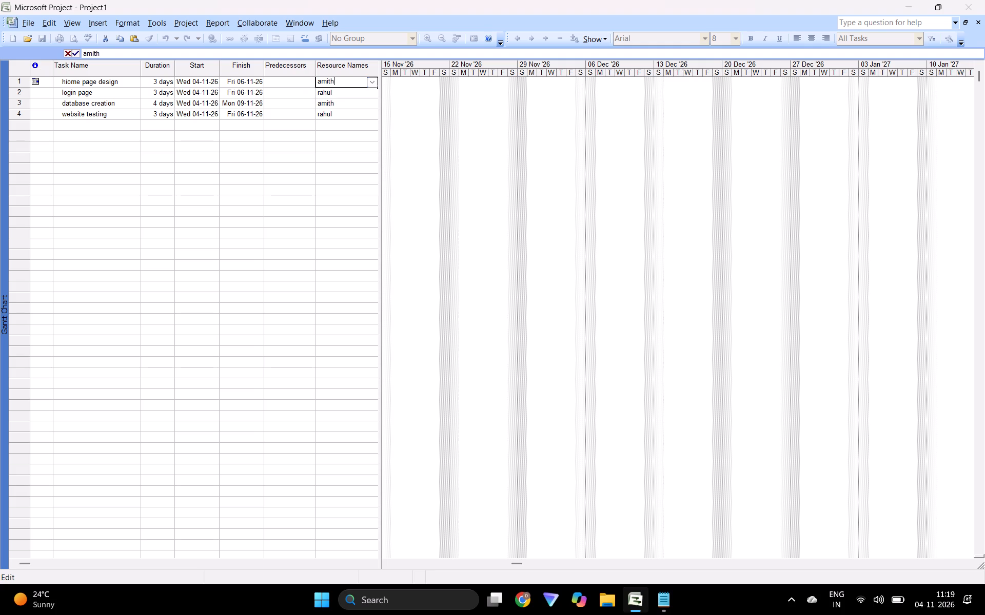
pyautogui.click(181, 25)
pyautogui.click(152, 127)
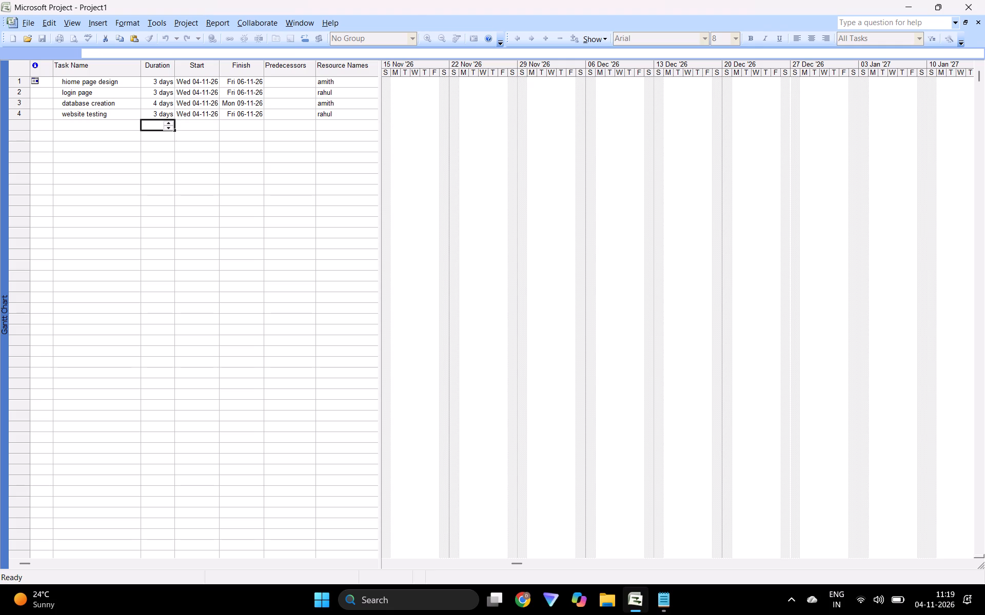
# Schedule the project from the Project Start Date, with Monday 02-11-26 as the start date.
pyautogui.click(179, 20)
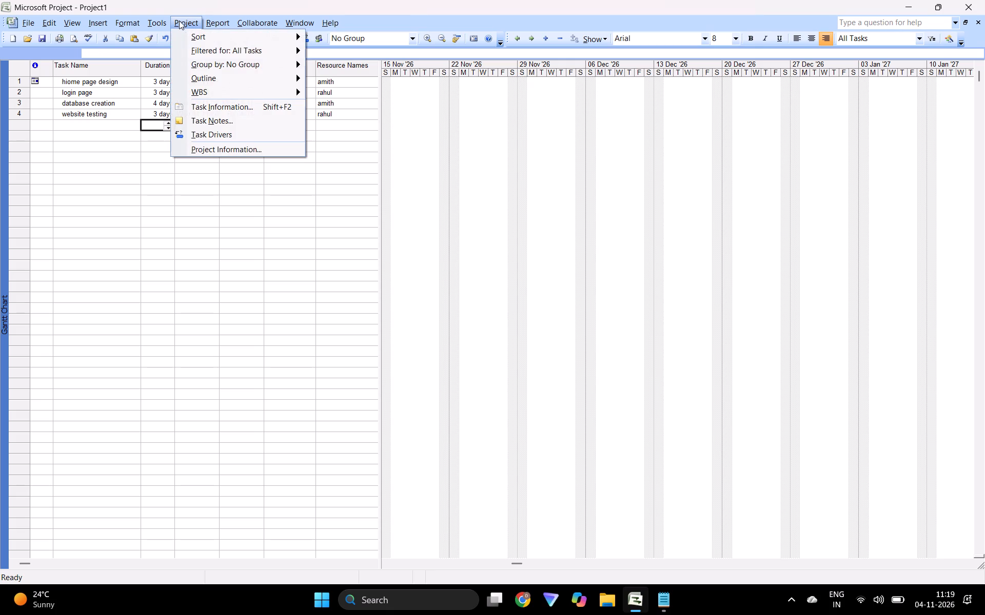
pyautogui.click(196, 151)
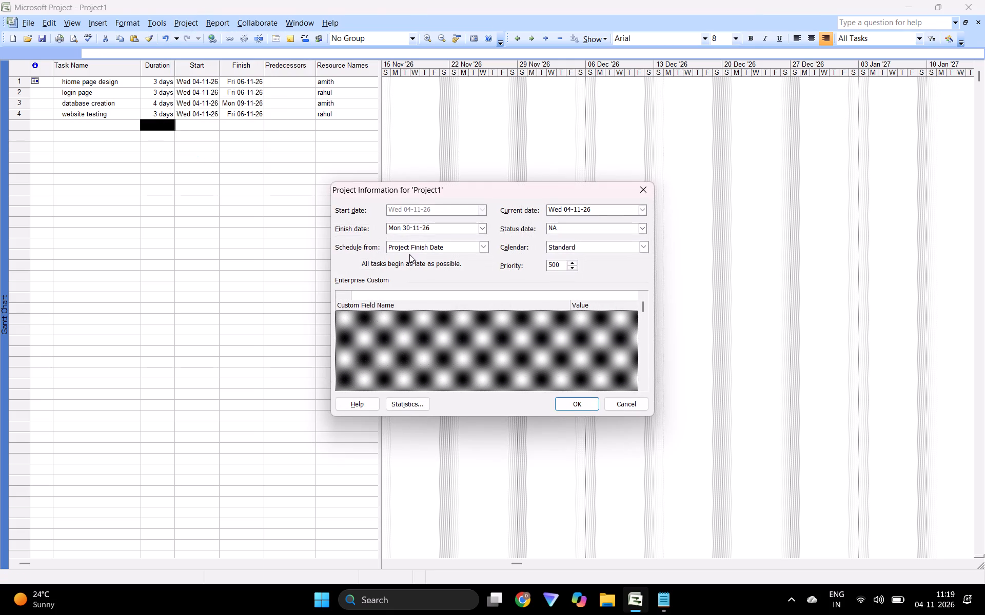
pyautogui.click(454, 242)
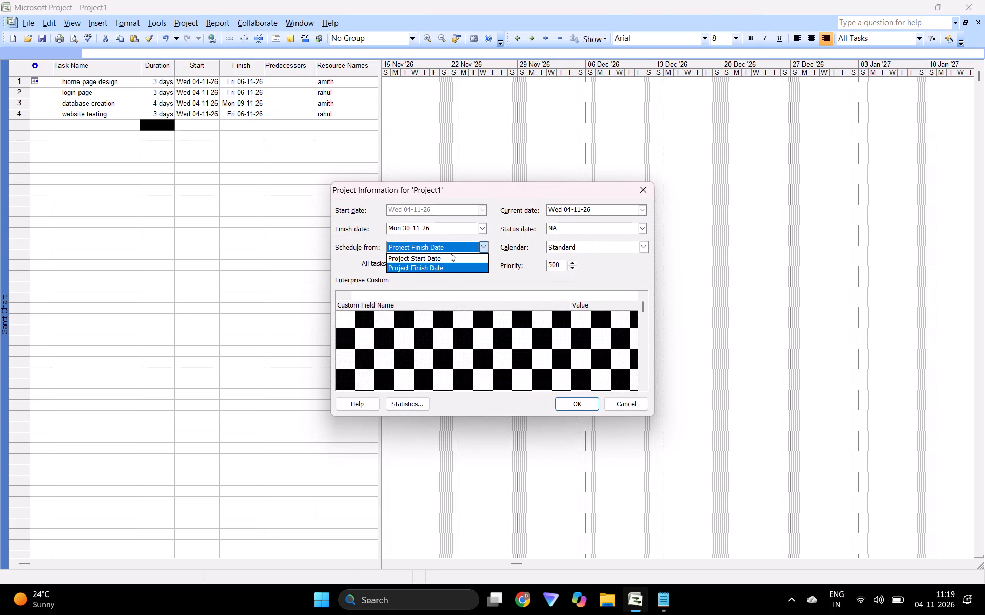
pyautogui.click(448, 256)
pyautogui.click(470, 203)
pyautogui.click(459, 209)
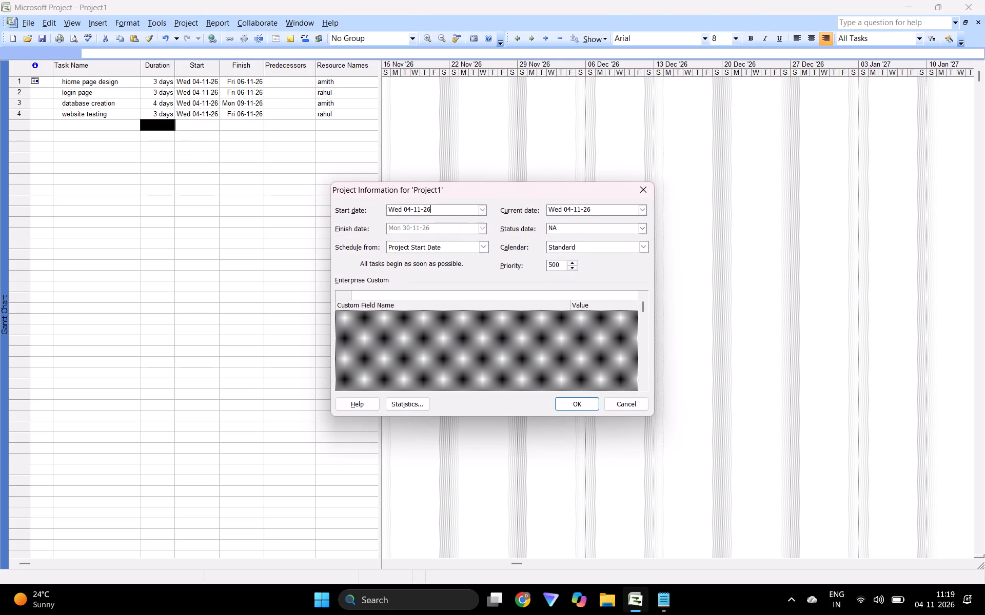
pyautogui.moveTo(482, 214); pyautogui.dragTo(429, 244)
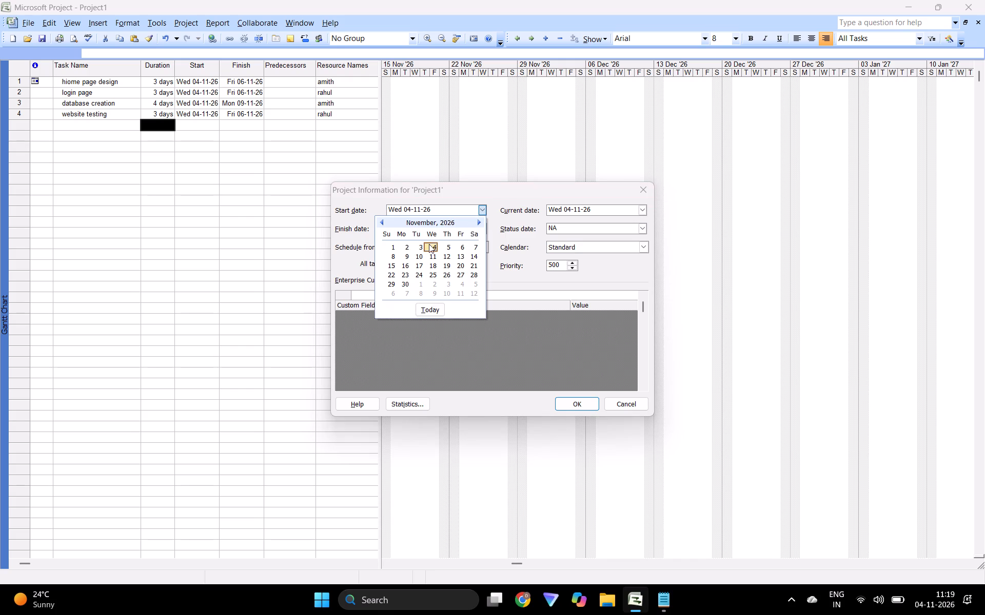
pyautogui.moveTo(429, 244); pyautogui.dragTo(414, 249)
pyautogui.click(410, 249)
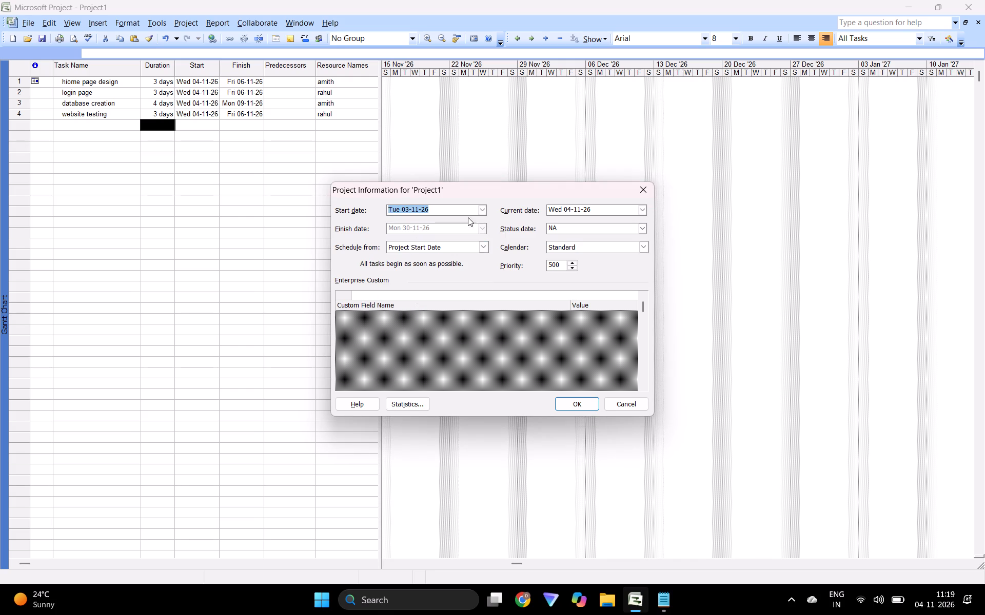
pyautogui.click(480, 209)
pyautogui.click(404, 243)
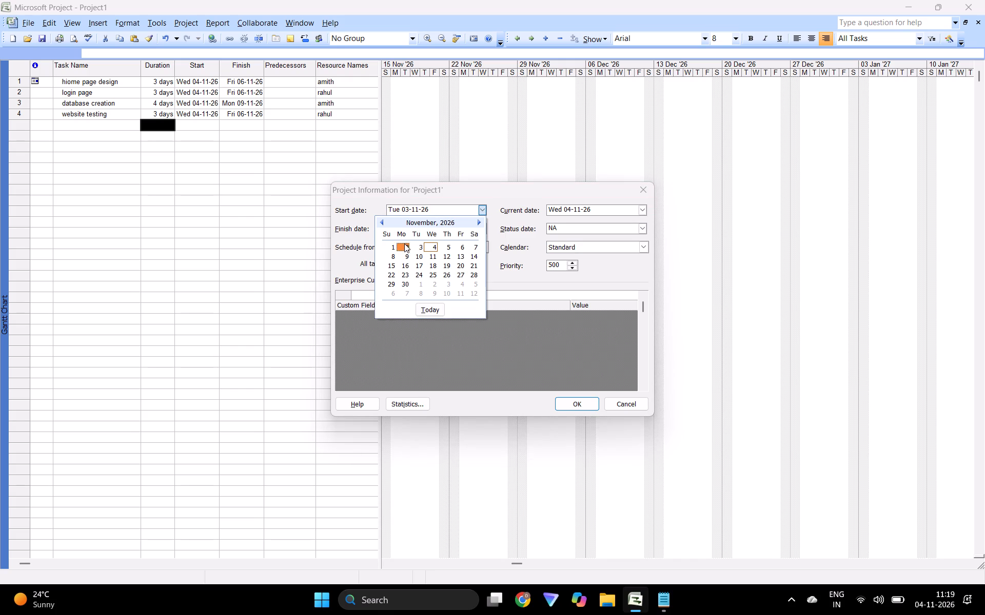
pyautogui.click(570, 402)
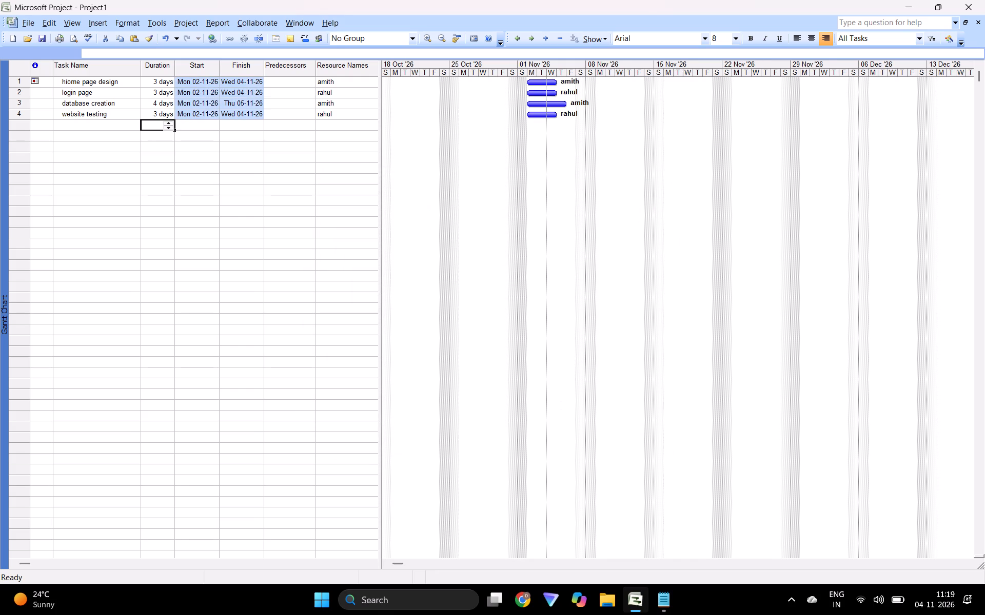
# Set the login page task's start to Thursday 05-11-26, linking it to follow the home page design task.
pyautogui.click(208, 105)
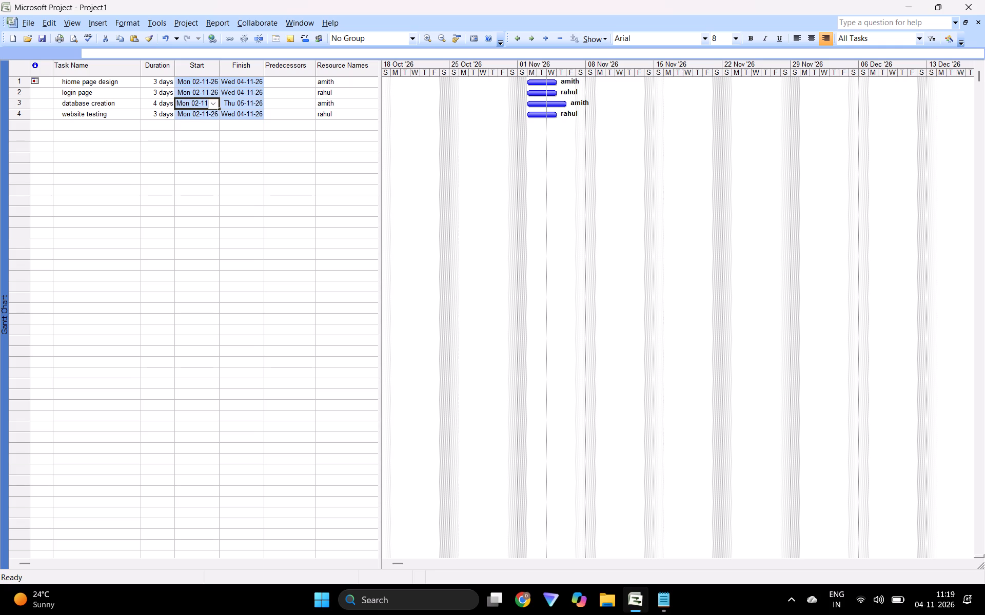
pyautogui.click(206, 92)
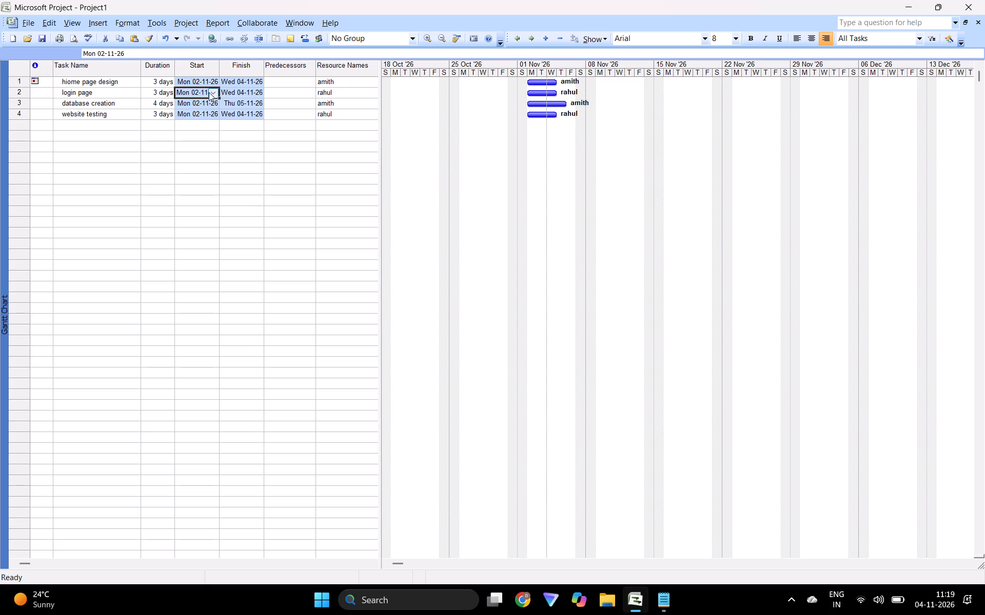
pyautogui.click(211, 93)
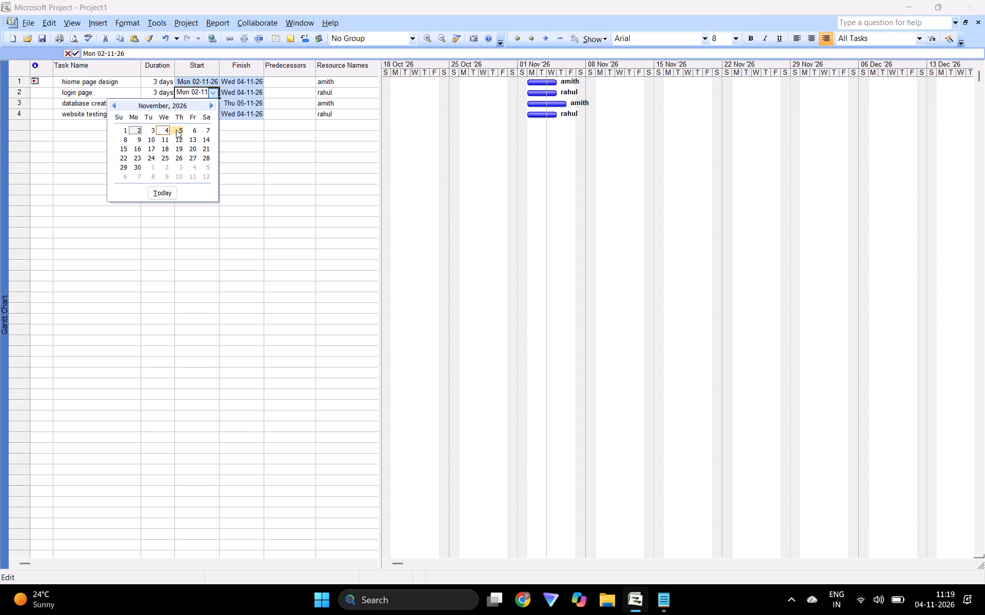
pyautogui.click(175, 130)
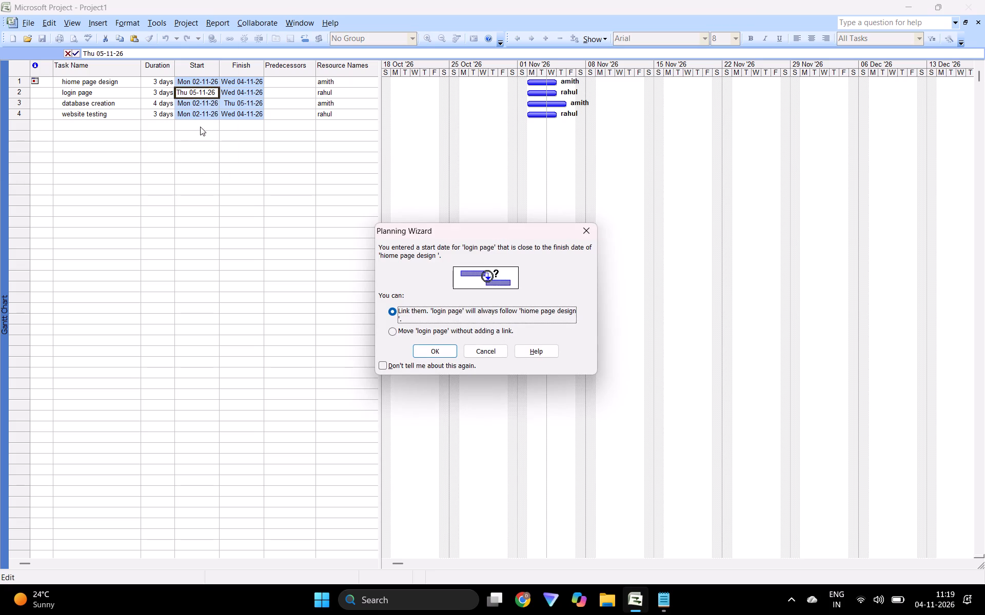
pyautogui.click(441, 353)
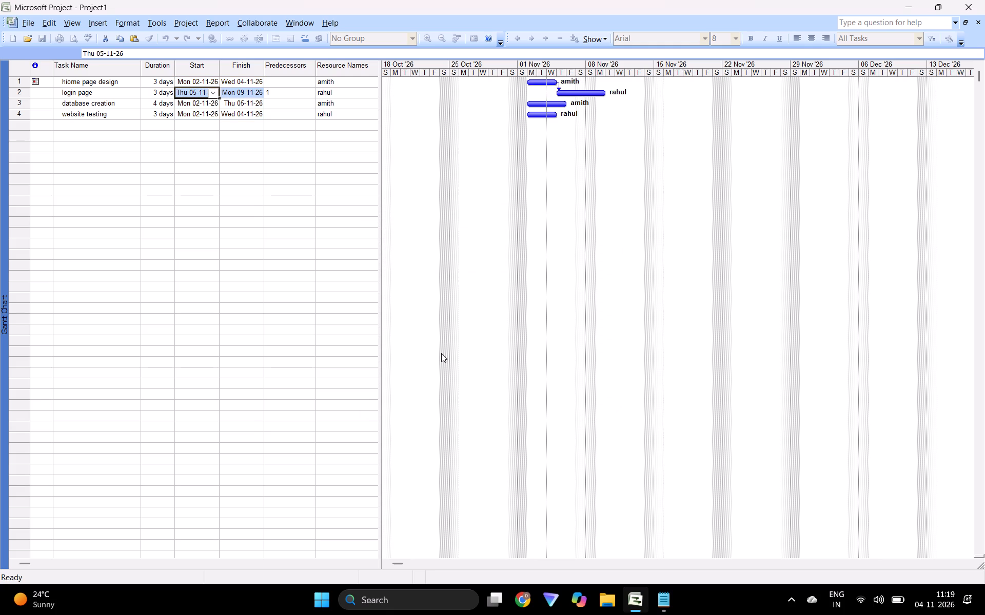
pyautogui.click(199, 149)
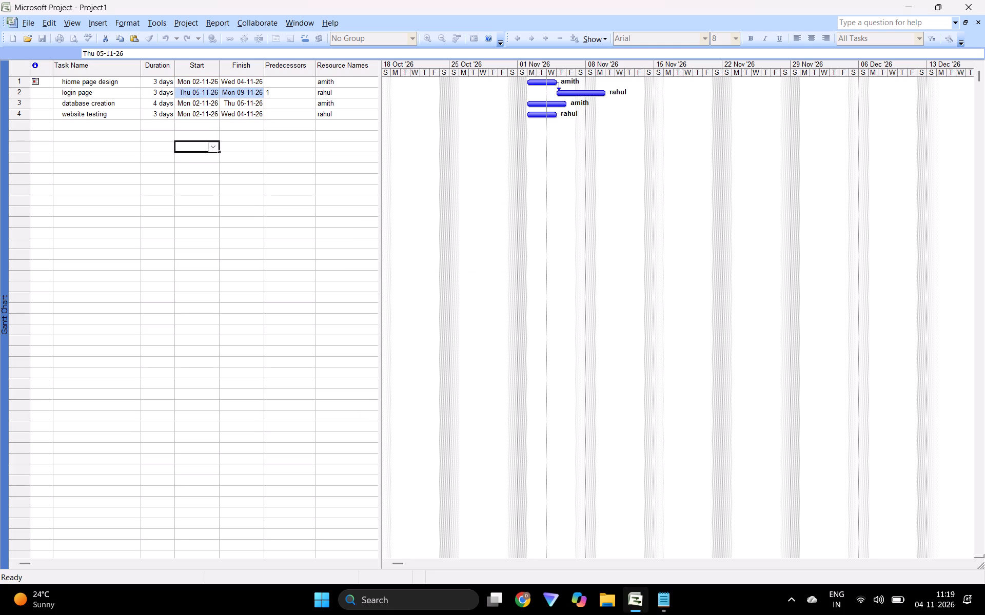
# Set the database creation task's start to Tuesday 10-11-26, linking it to follow the login page task.
pyautogui.click(204, 99)
pyautogui.click(214, 102)
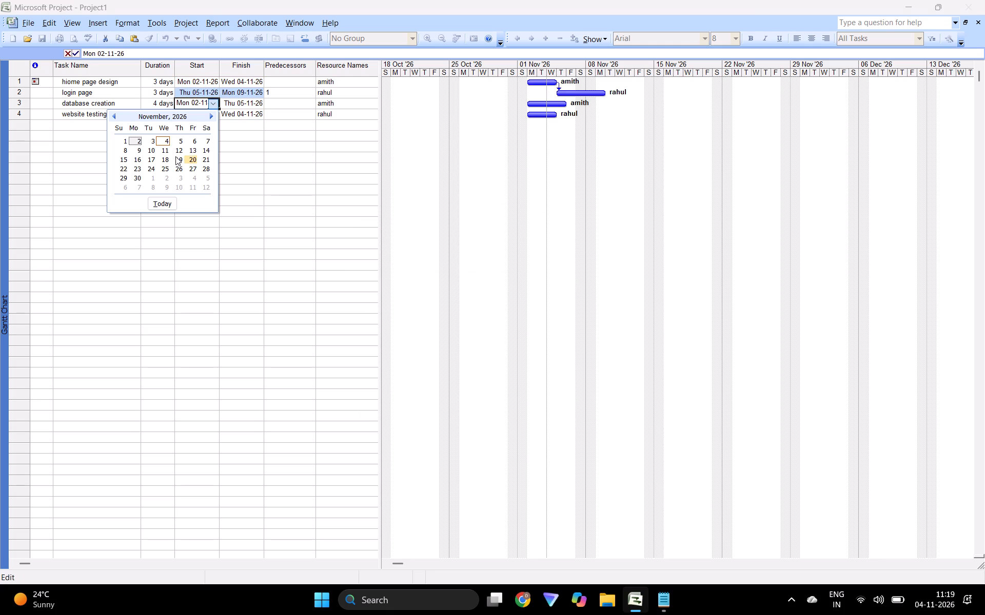
pyautogui.click(154, 150)
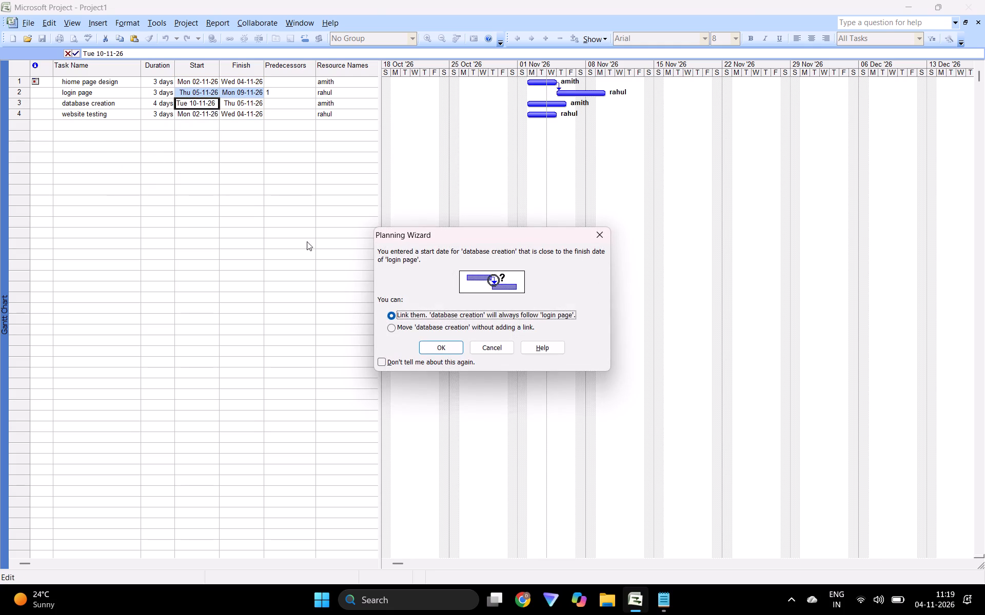
pyautogui.click(429, 348)
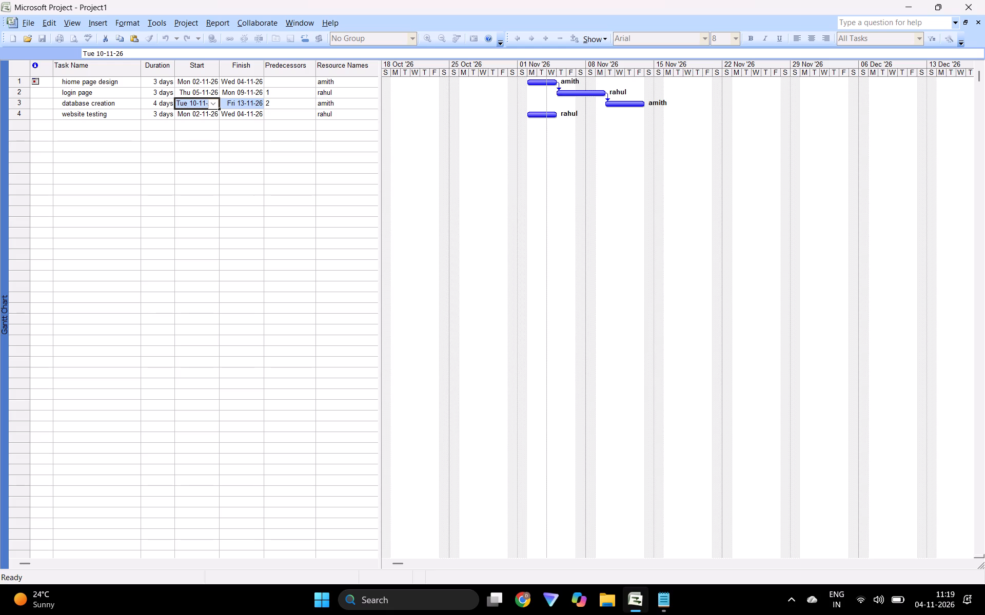
# Set the website testing task's start to Saturday 14-11-26, linking it to follow the database creation task.
pyautogui.click(205, 114)
pyautogui.click(217, 115)
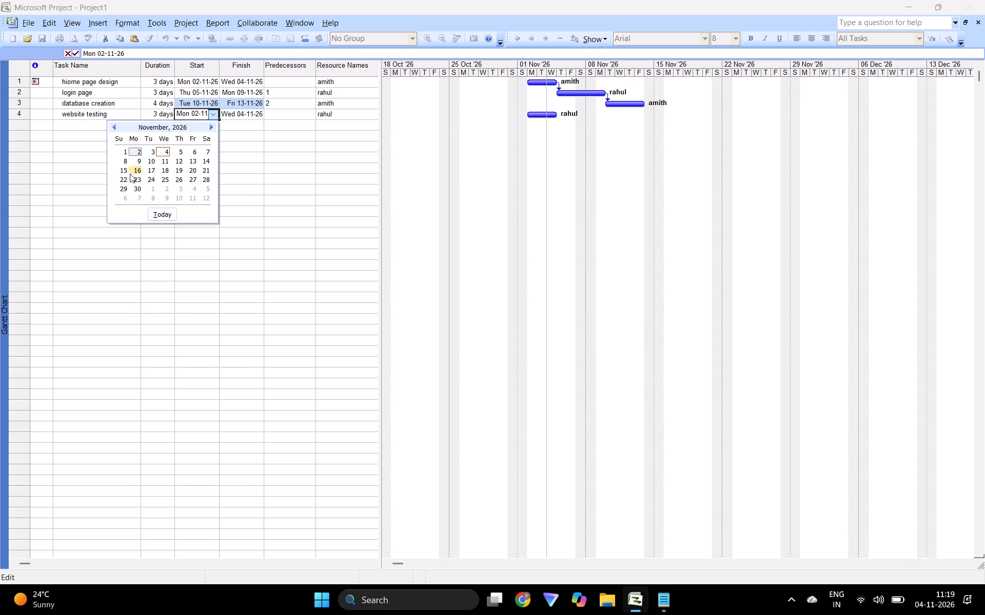
pyautogui.click(206, 163)
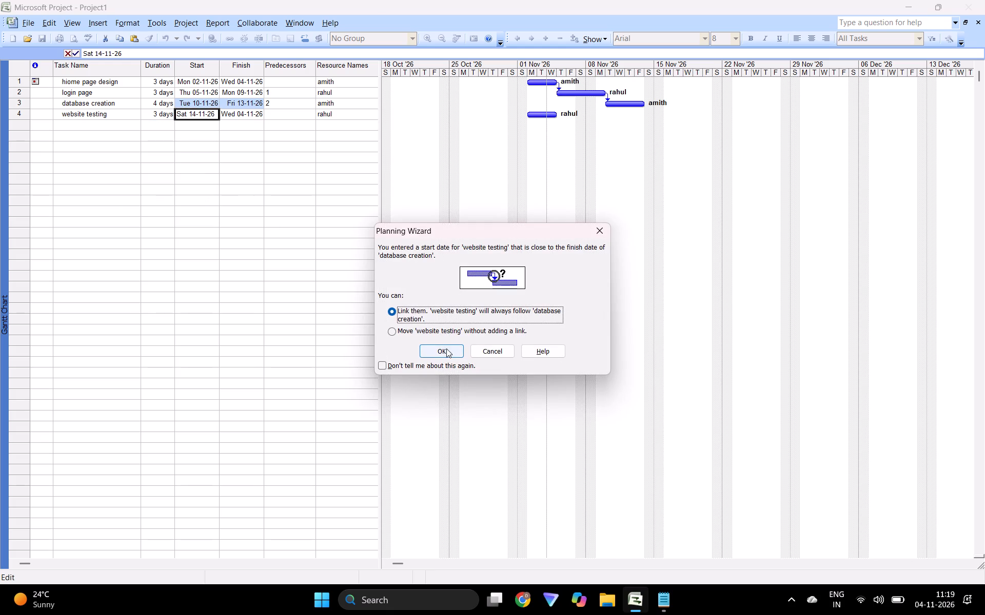
pyautogui.click(446, 348)
pyautogui.click(220, 219)
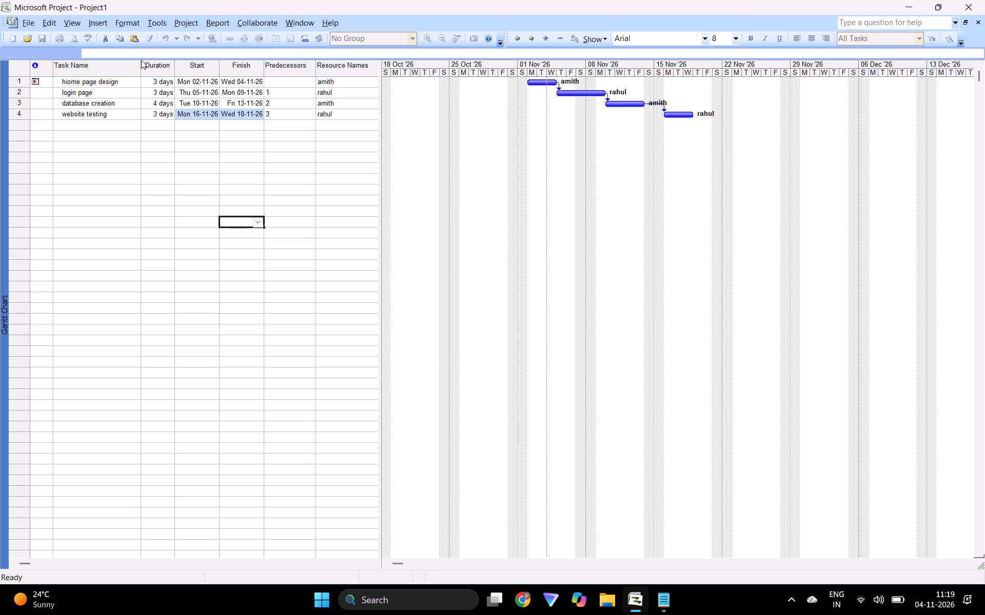
# Check the indicators and standard rates of the resources in the Resource Sheet and return to the Gantt Chart.
pyautogui.hscroll(-4, 14, 7)
pyautogui.click(67, 20)
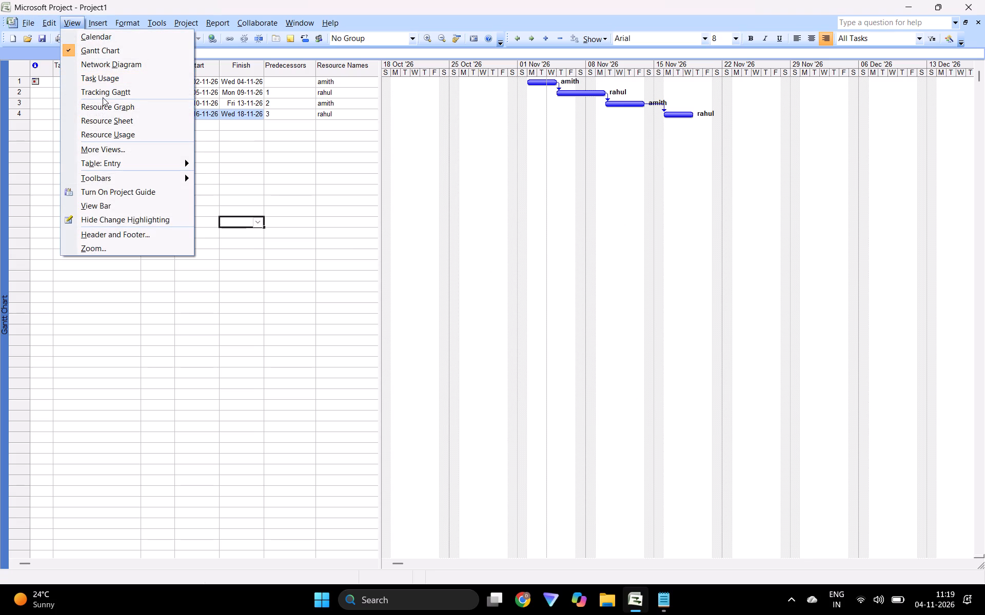
pyautogui.click(100, 114)
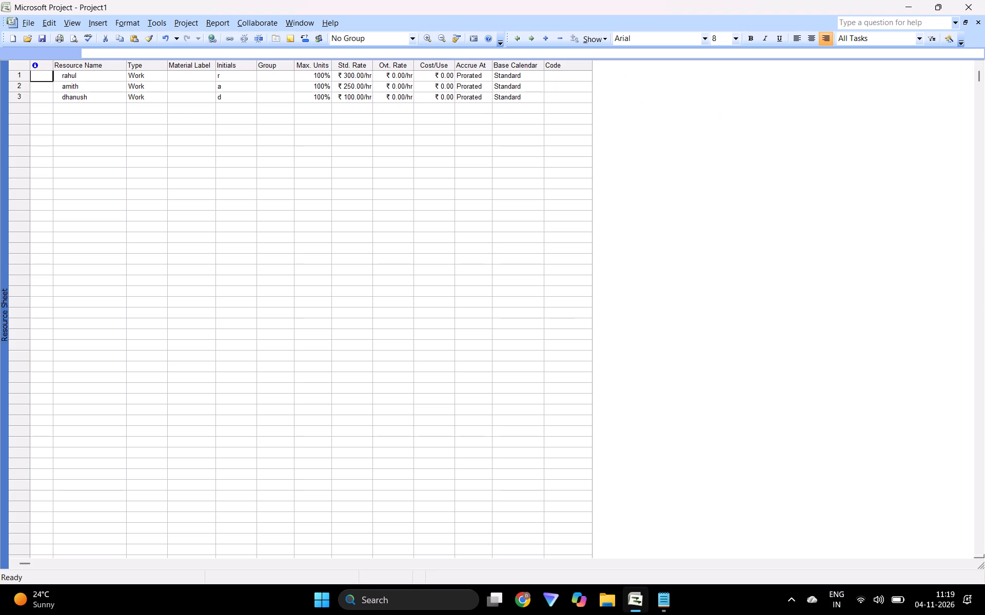
pyautogui.scroll(1, 228, 130)
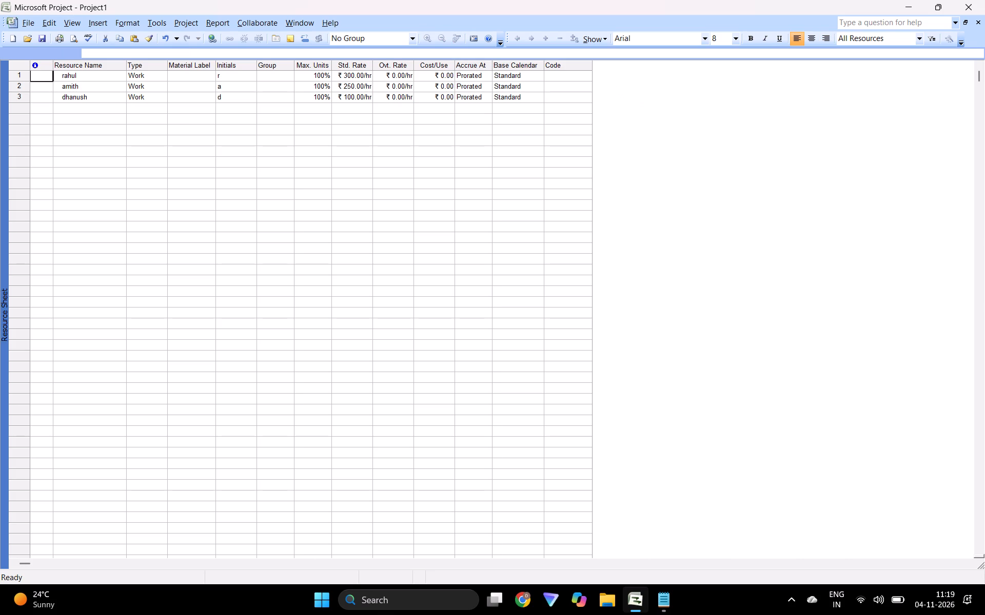
pyautogui.scroll(1, 228, 130)
pyautogui.click(353, 76)
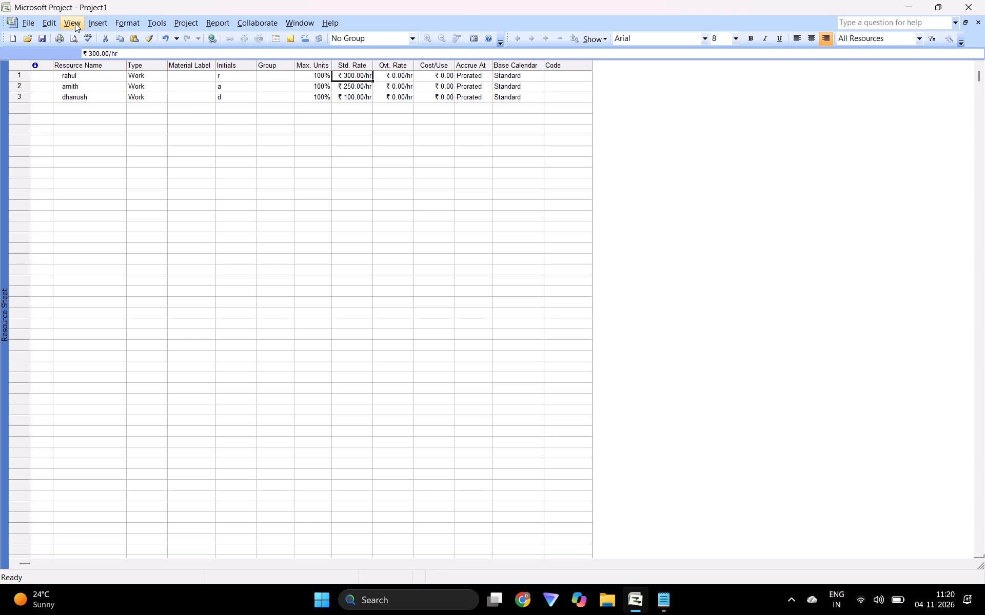
pyautogui.moveTo(75, 23); pyautogui.dragTo(104, 49)
pyautogui.click(104, 49)
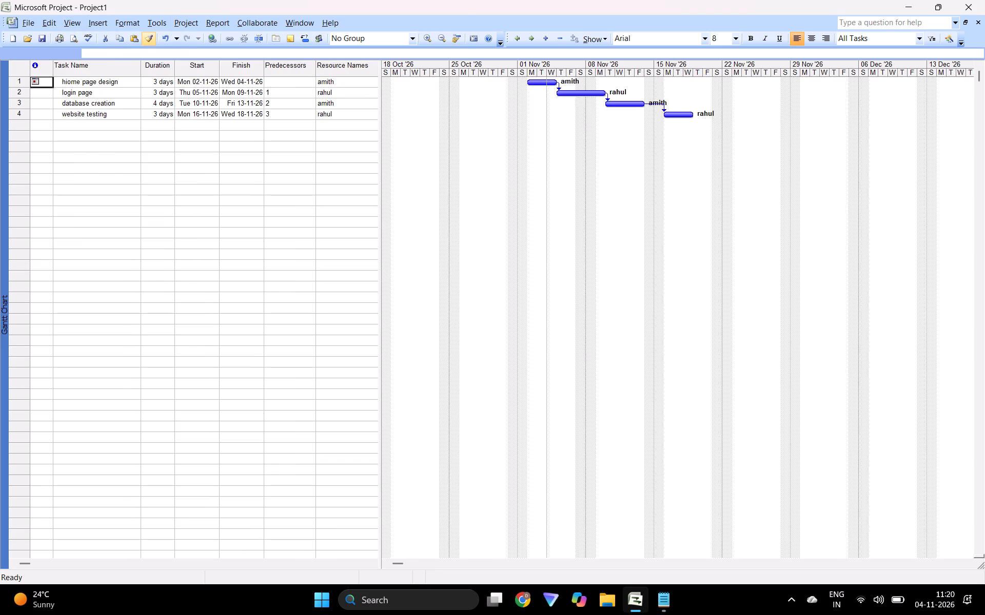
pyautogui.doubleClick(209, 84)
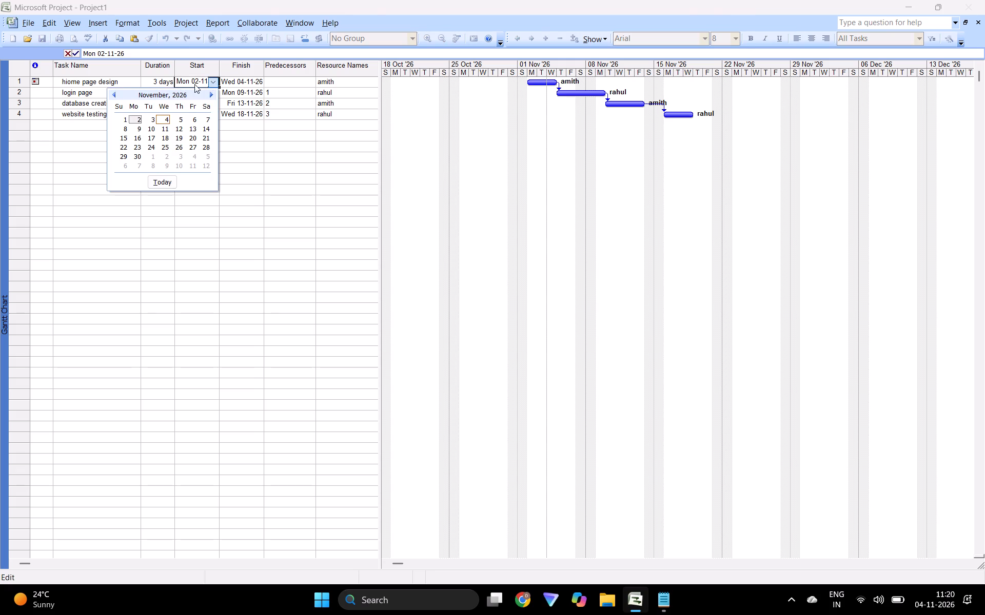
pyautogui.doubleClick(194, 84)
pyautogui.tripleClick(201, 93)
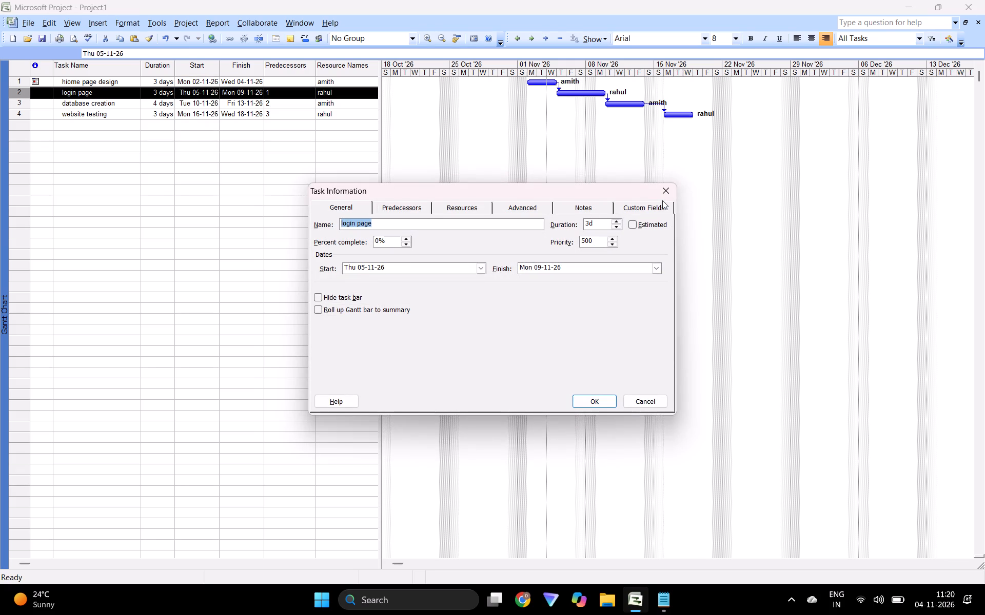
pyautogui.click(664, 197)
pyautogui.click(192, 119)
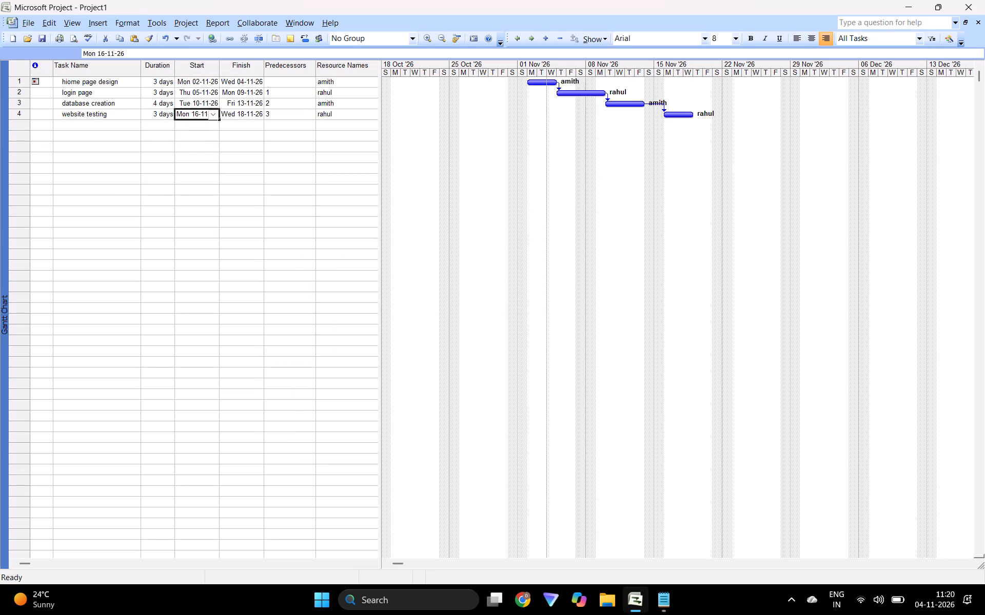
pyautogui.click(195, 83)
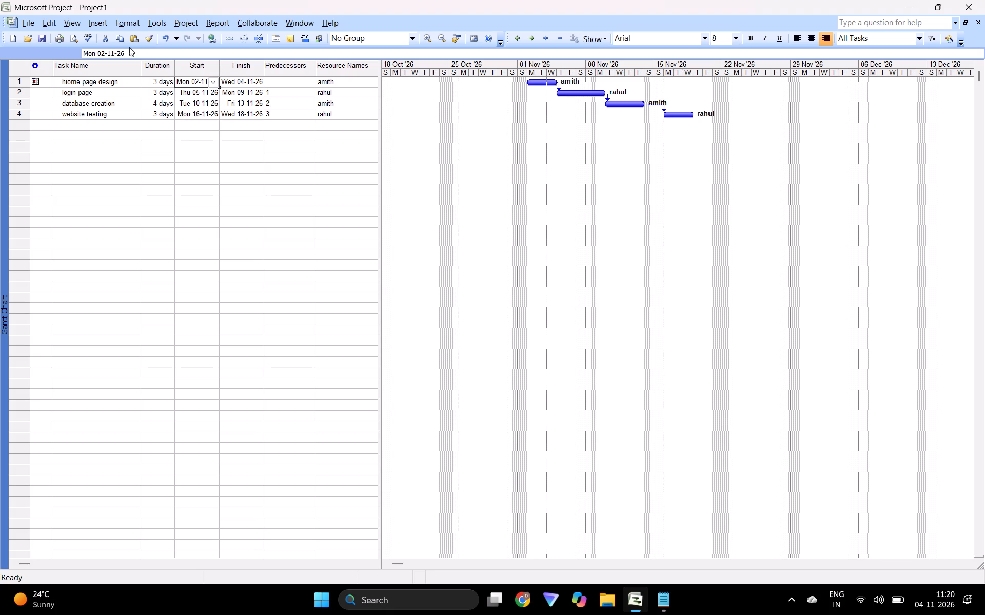
# Open Change Working Time and examine the Standard project calendar's hours for 5, 6 and 9 November 2026, consulting the note's working-hours rules.
pyautogui.click(98, 25)
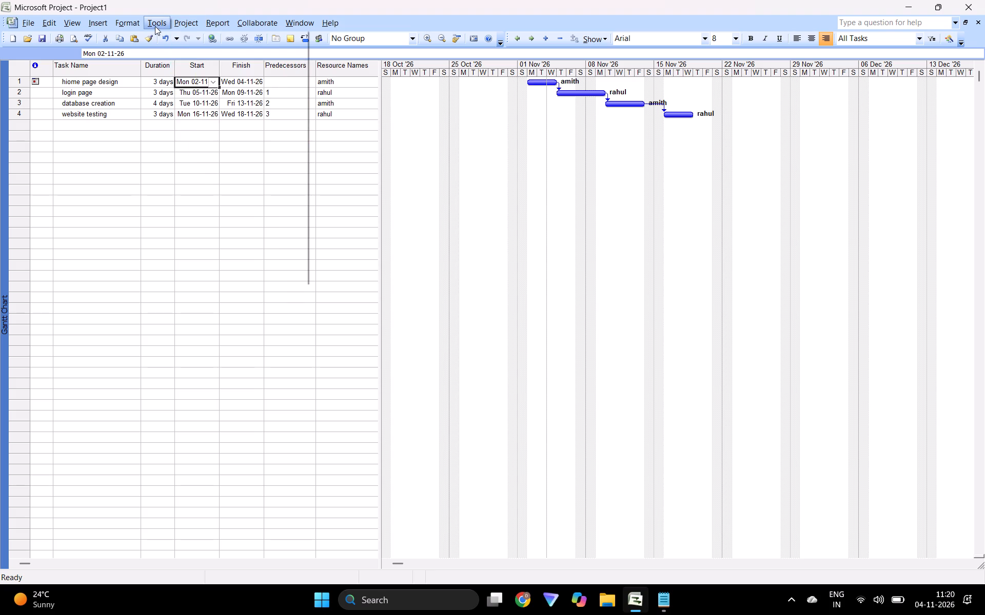
pyautogui.click(188, 110)
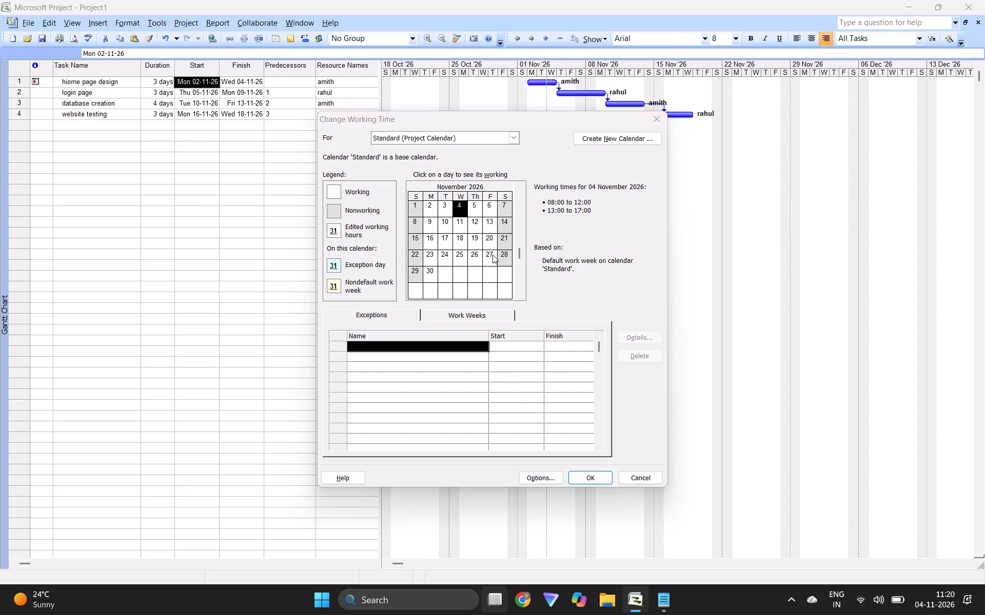
pyautogui.click(586, 209)
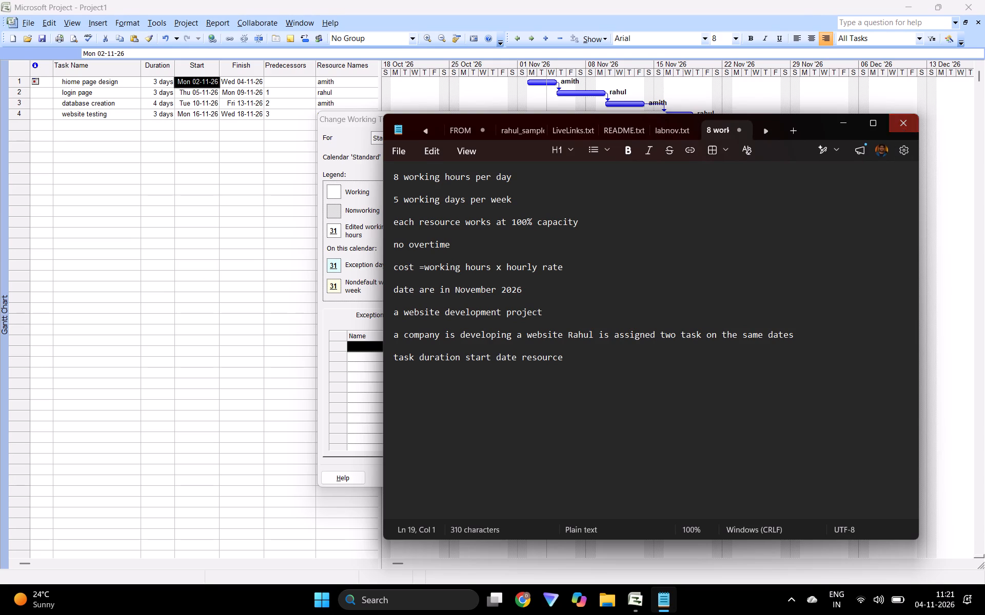
pyautogui.click(573, 103)
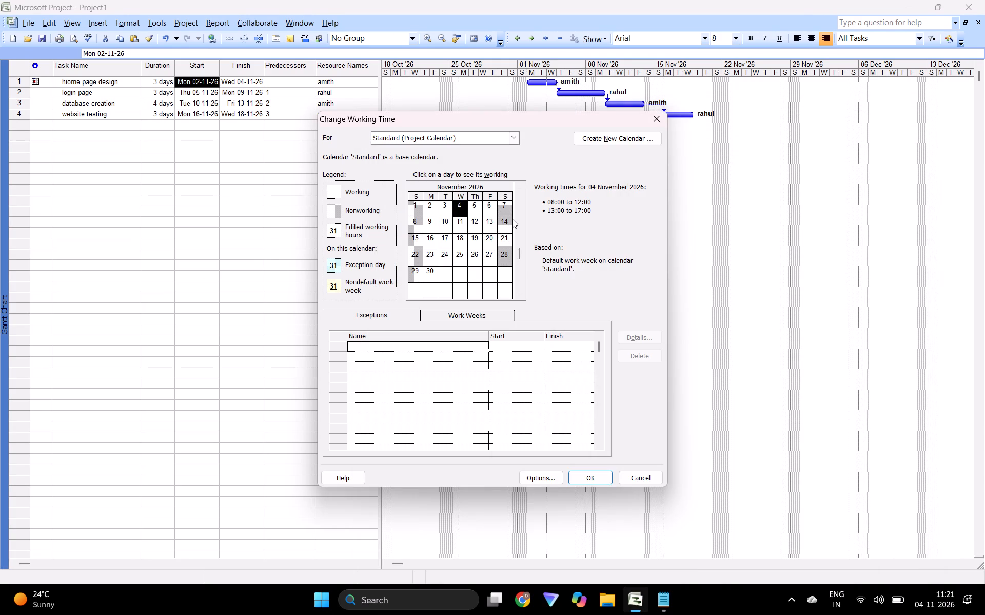
pyautogui.click(491, 210)
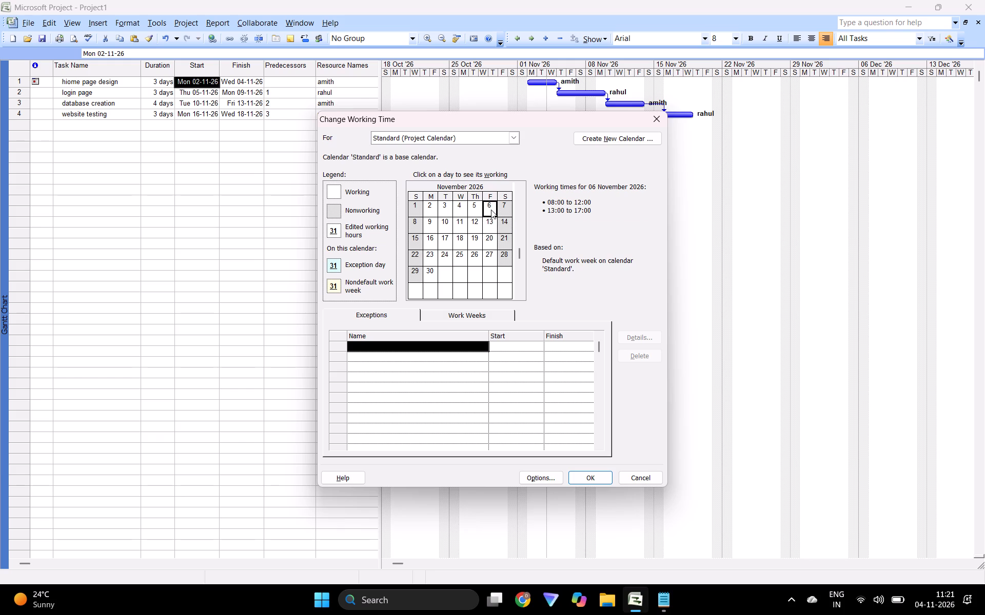
pyautogui.click(436, 221)
pyautogui.click(513, 136)
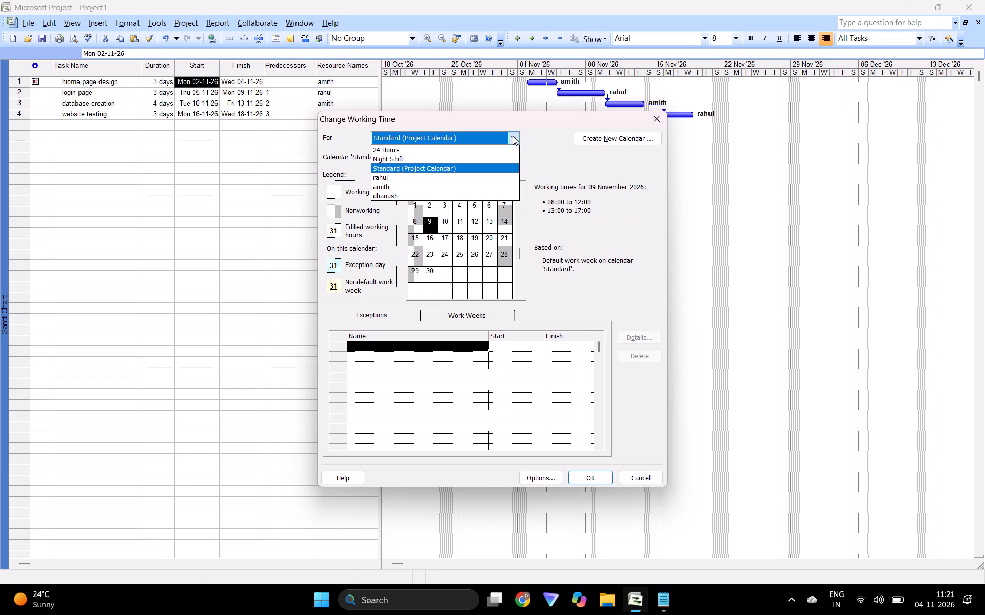
pyautogui.scroll(-1, 450, 192)
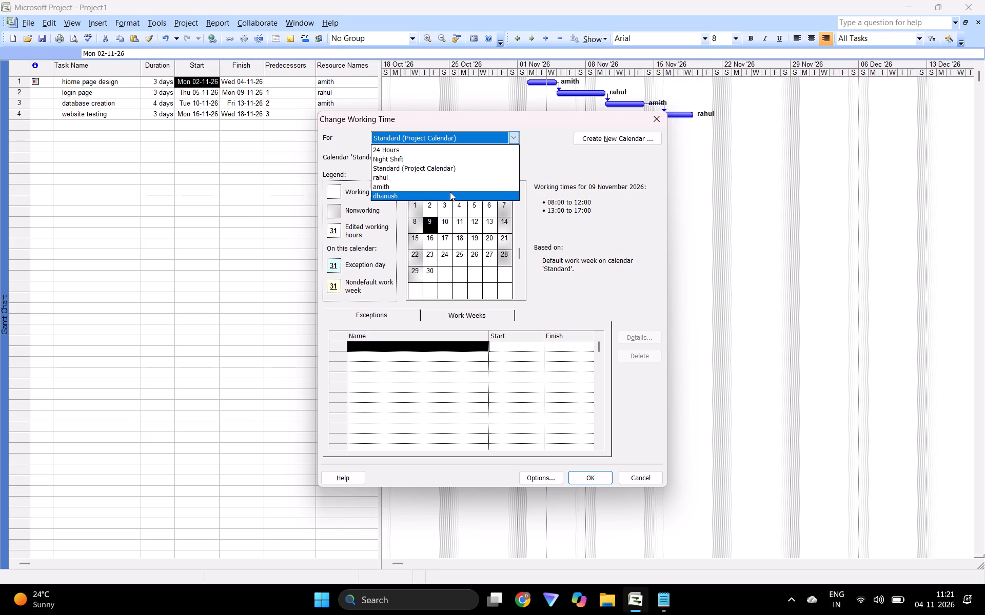
pyautogui.click(436, 167)
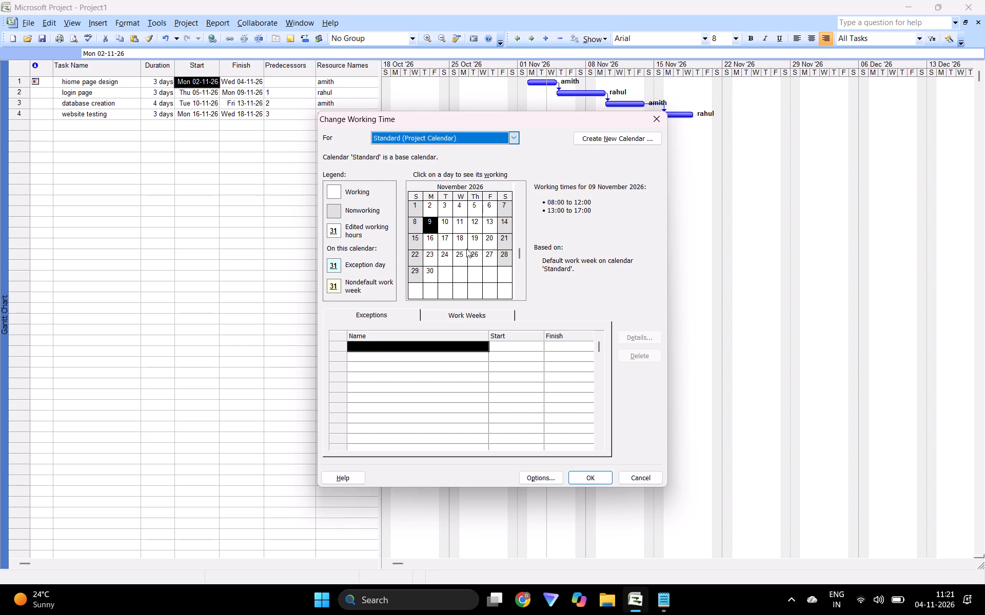
pyautogui.click(482, 213)
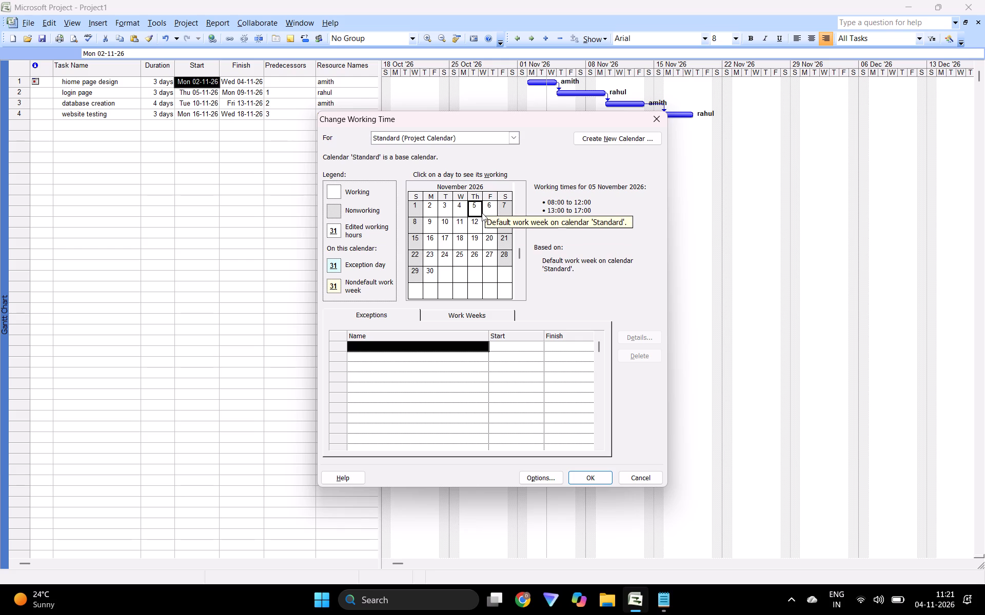
pyautogui.click(563, 206)
pyautogui.doubleClick(451, 346)
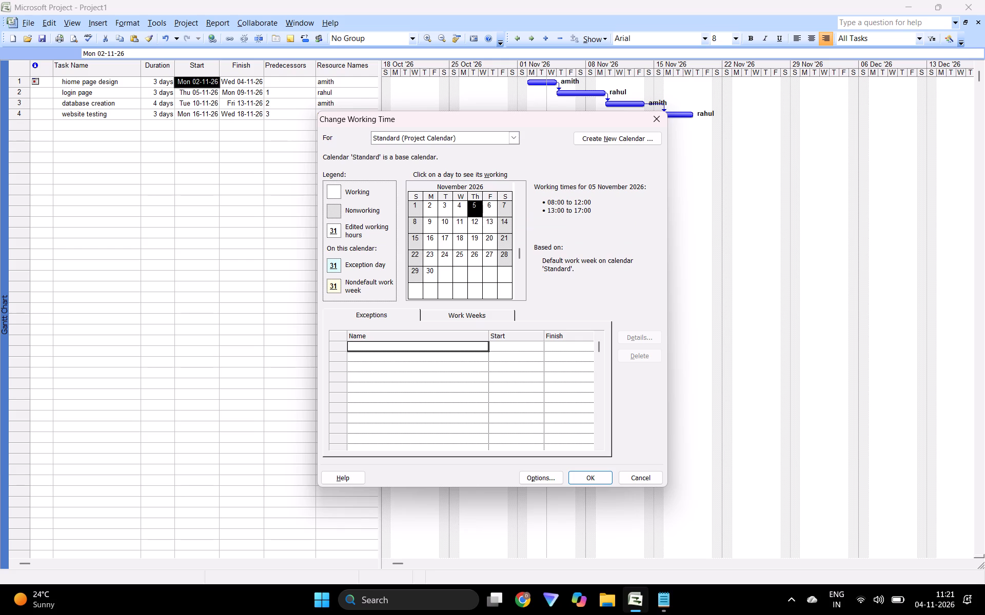
pyautogui.click(529, 345)
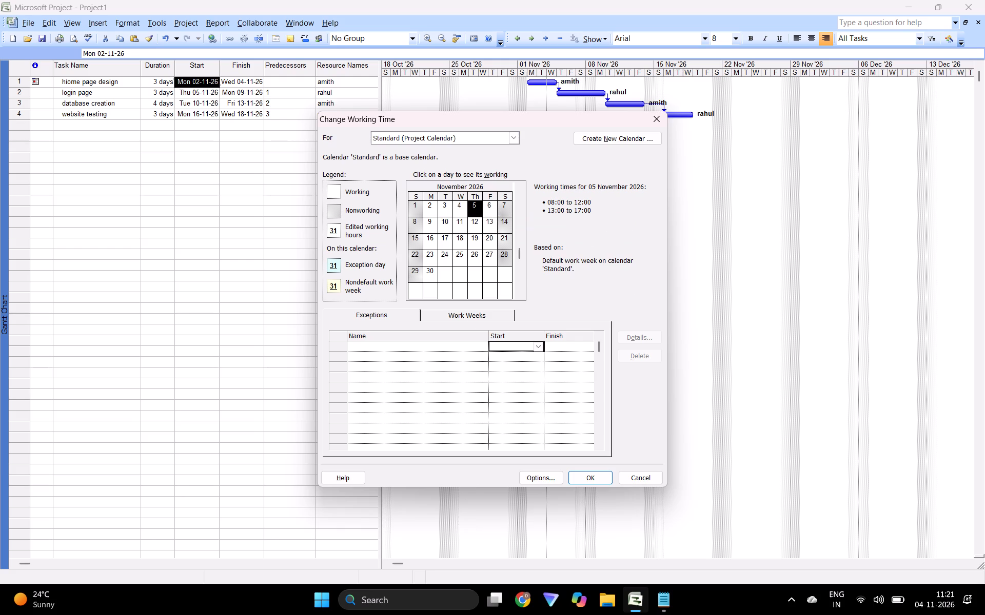
pyautogui.click(447, 347)
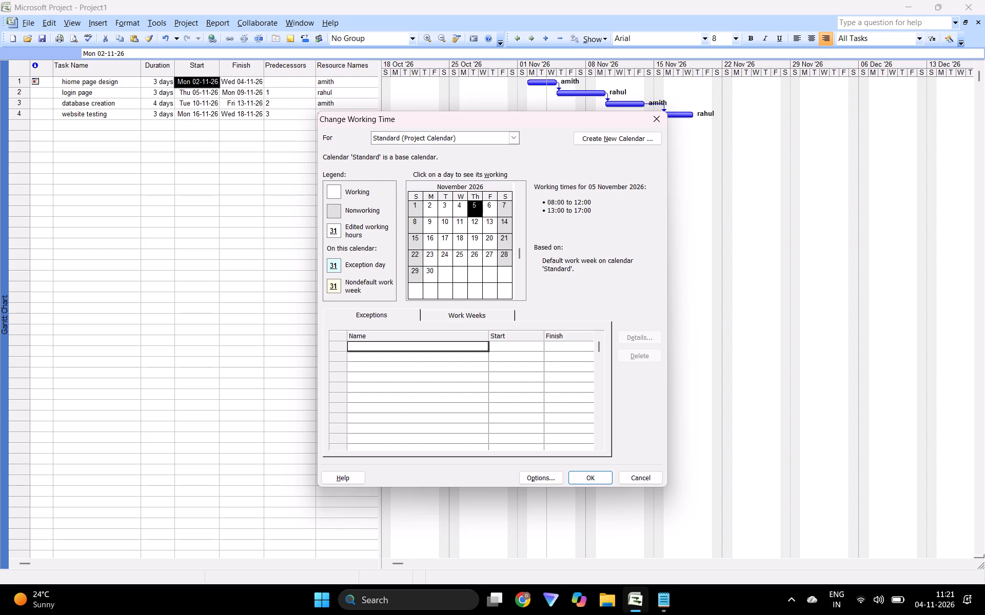
# Set the default start time to 09:00 in the project's calendar options.
pyautogui.moveTo(631, 339); pyautogui.dragTo(538, 489)
pyautogui.moveTo(538, 489); pyautogui.dragTo(542, 477)
pyautogui.click(542, 477)
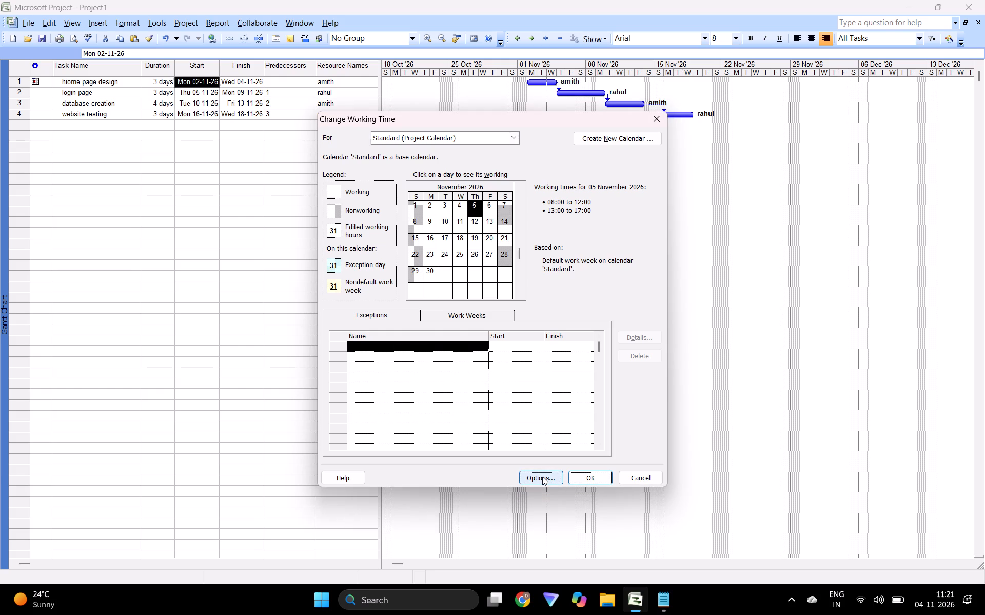
pyautogui.click(542, 477)
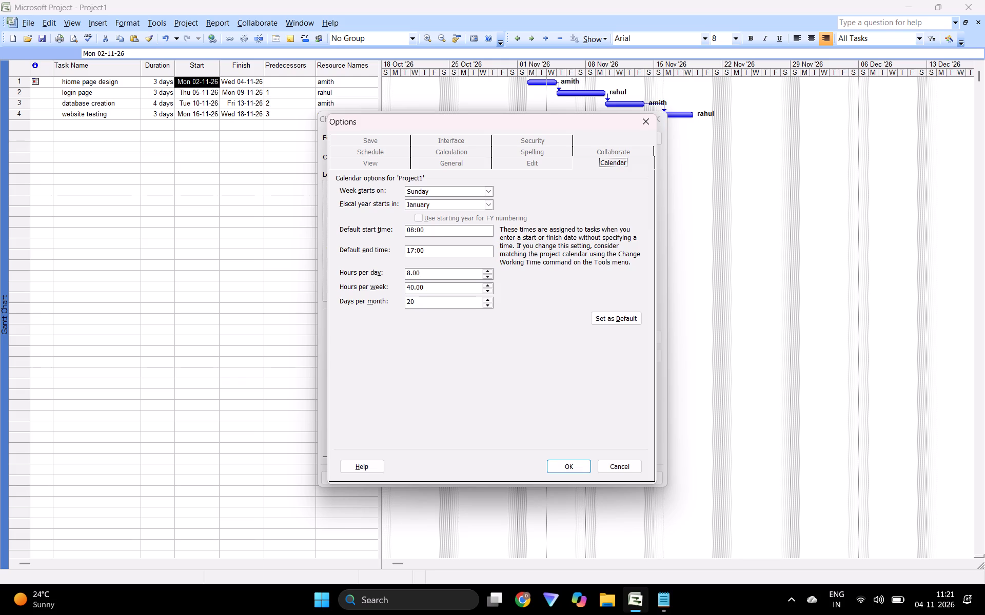
pyautogui.click(454, 230)
pyautogui.press('BackSpace')
pyautogui.press('BackSpace')
pyautogui.press('BackSpace')
pyautogui.press('BackSpace')
pyautogui.press('BackSpace')
pyautogui.press('9')
pyautogui.click(569, 461)
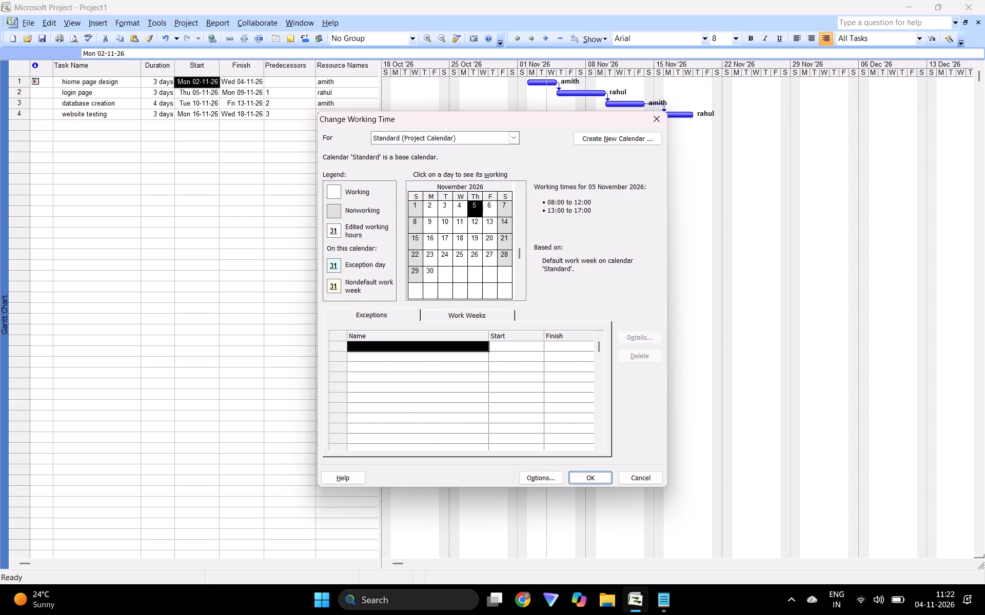
# Recheck the project's calendar options for the default start and end times and close Change Working Time.
pyautogui.click(533, 476)
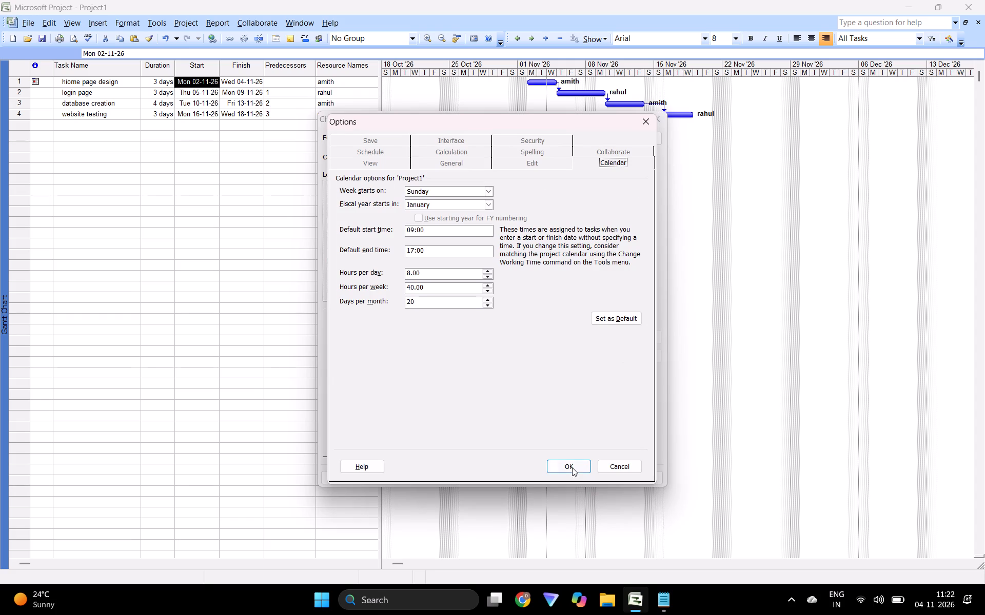
pyautogui.click(572, 466)
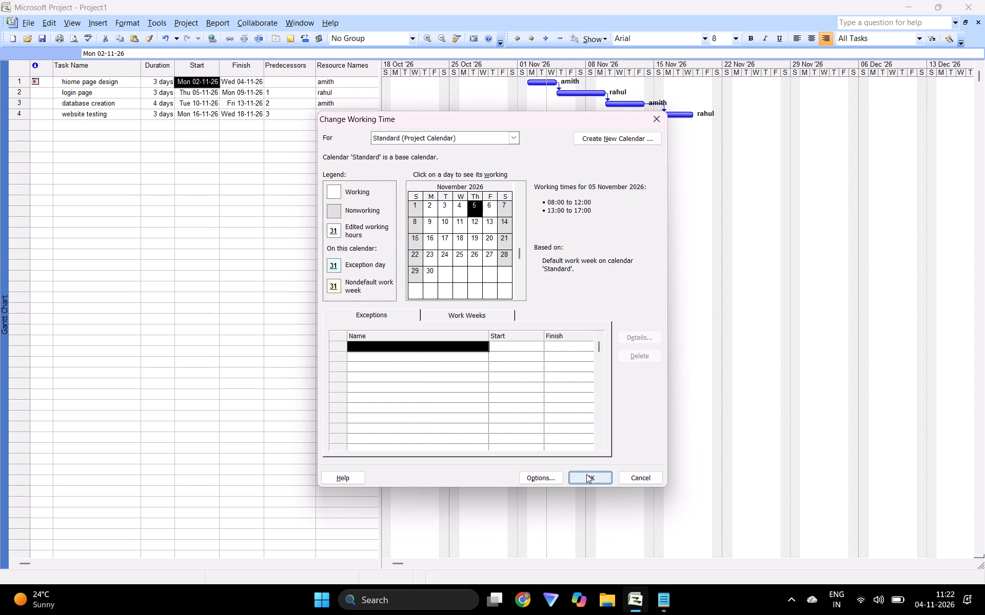
pyautogui.click(586, 474)
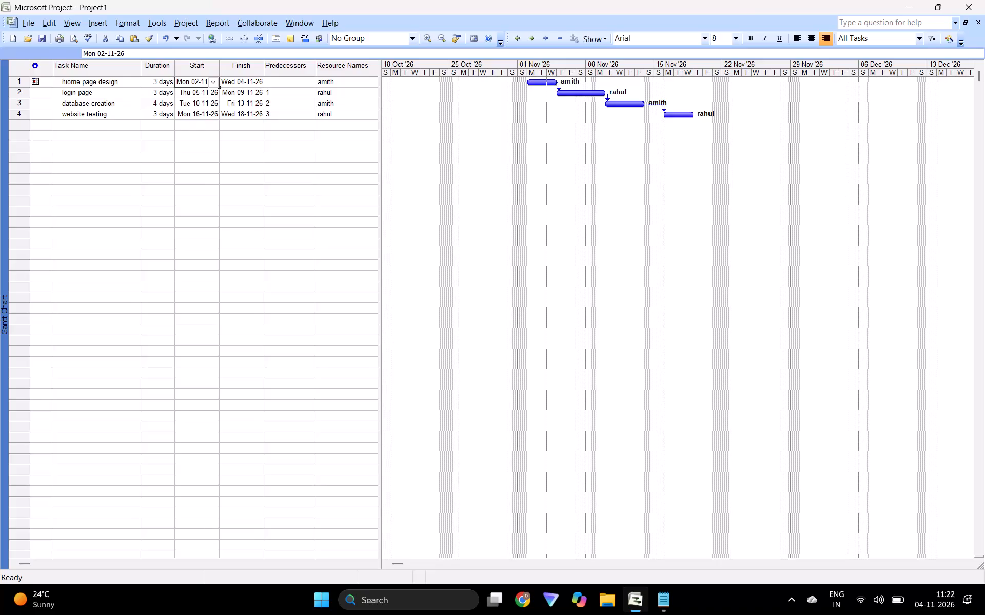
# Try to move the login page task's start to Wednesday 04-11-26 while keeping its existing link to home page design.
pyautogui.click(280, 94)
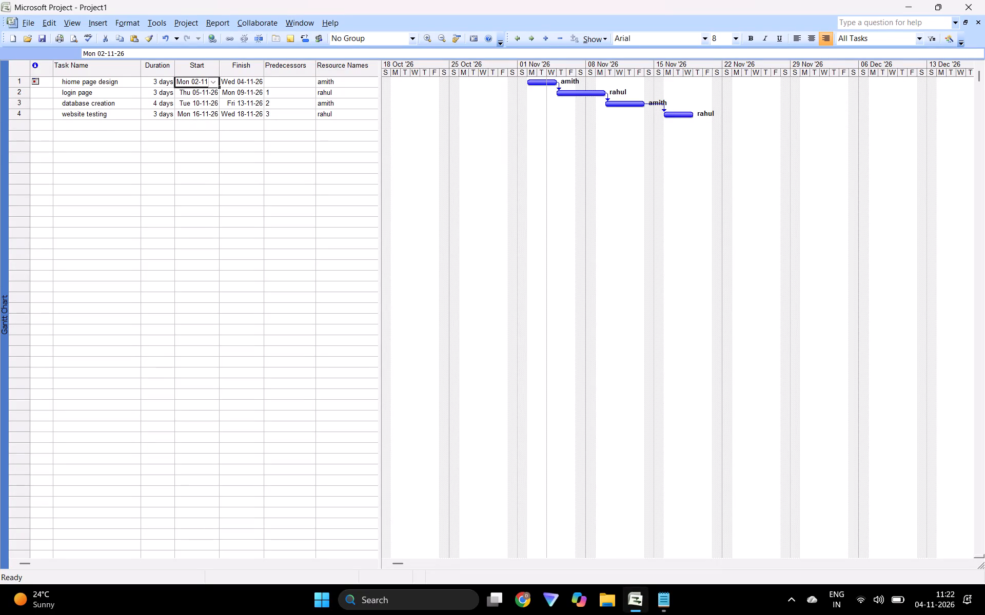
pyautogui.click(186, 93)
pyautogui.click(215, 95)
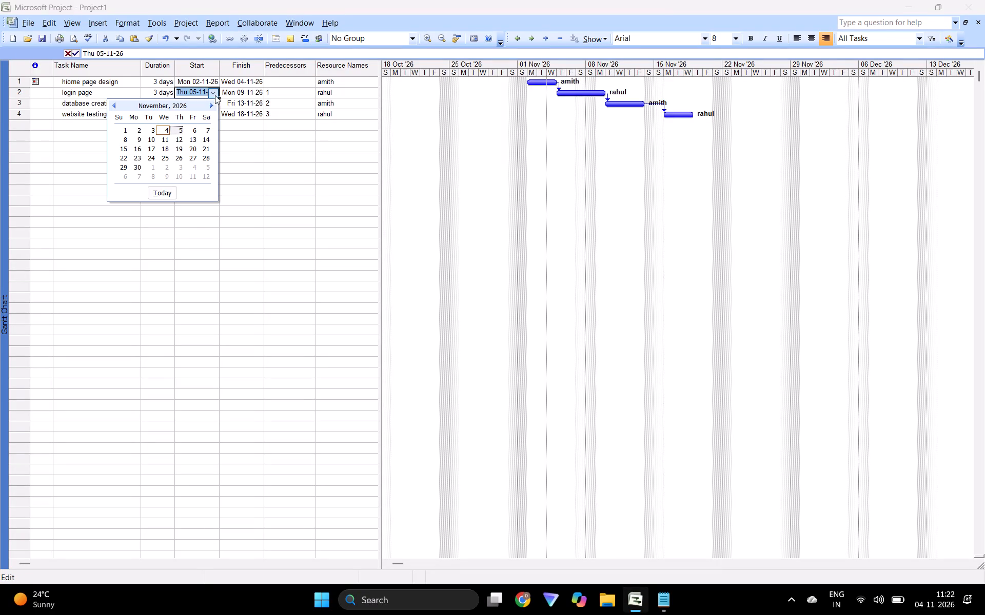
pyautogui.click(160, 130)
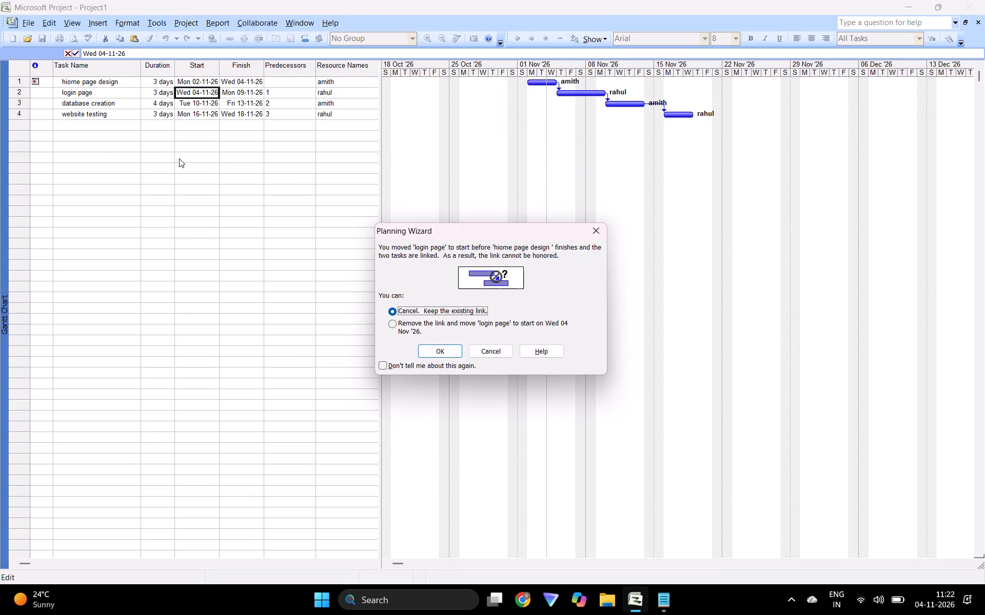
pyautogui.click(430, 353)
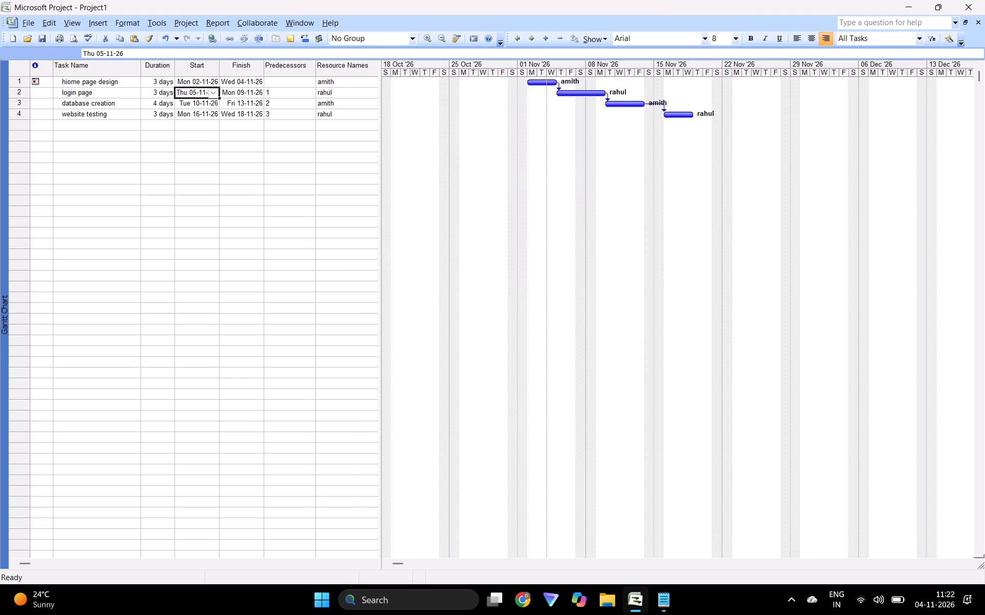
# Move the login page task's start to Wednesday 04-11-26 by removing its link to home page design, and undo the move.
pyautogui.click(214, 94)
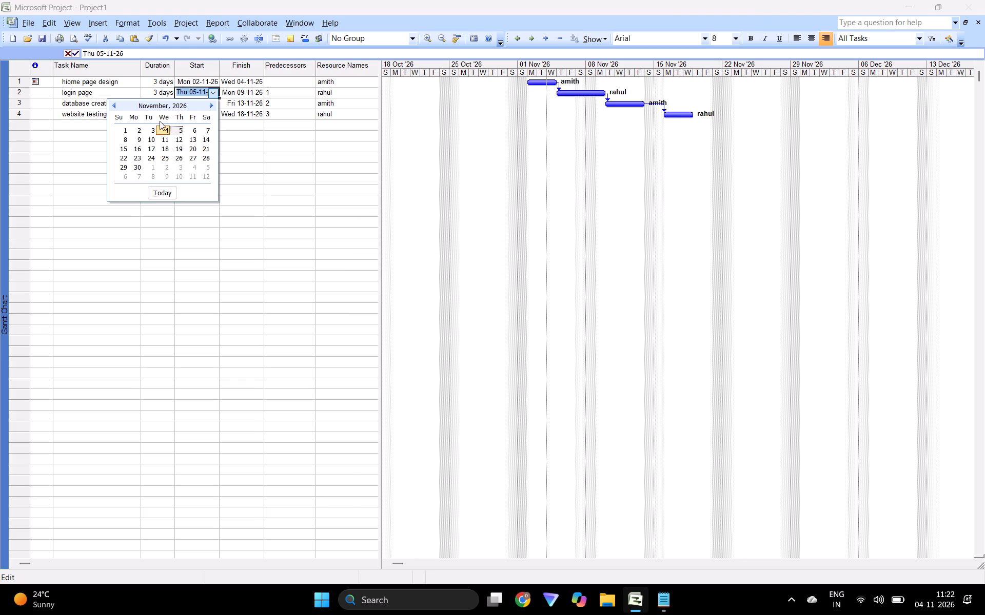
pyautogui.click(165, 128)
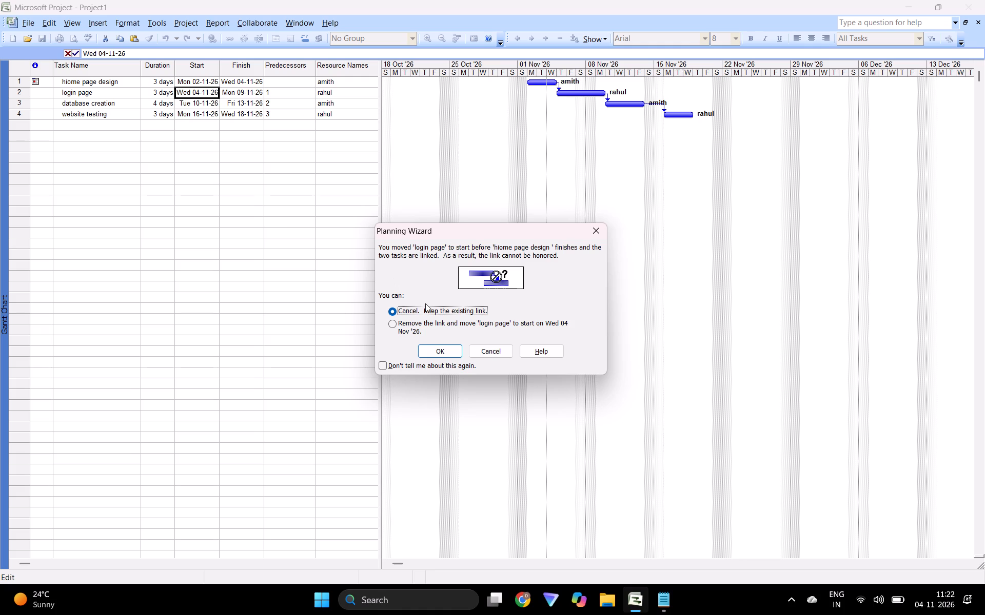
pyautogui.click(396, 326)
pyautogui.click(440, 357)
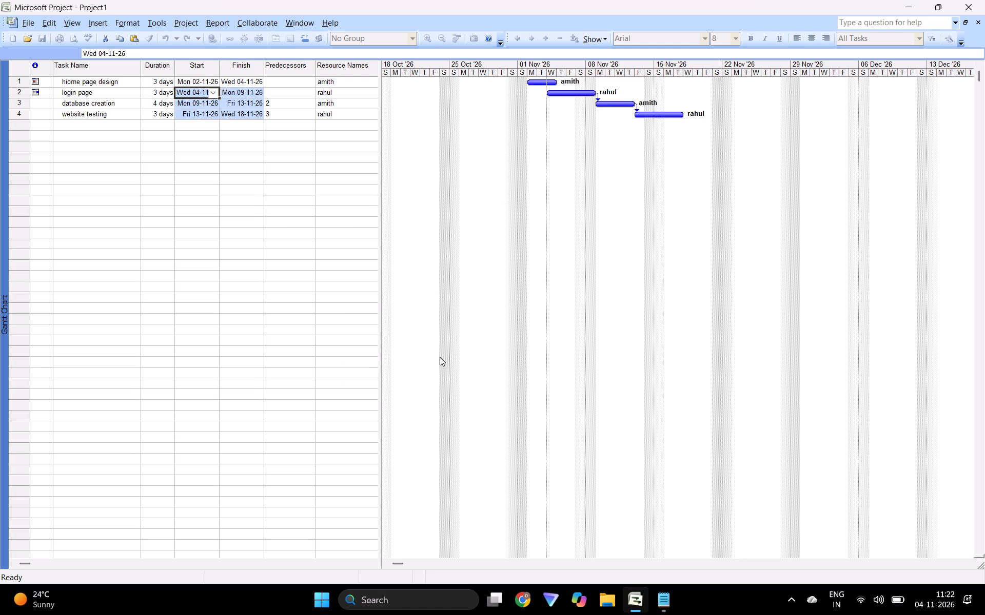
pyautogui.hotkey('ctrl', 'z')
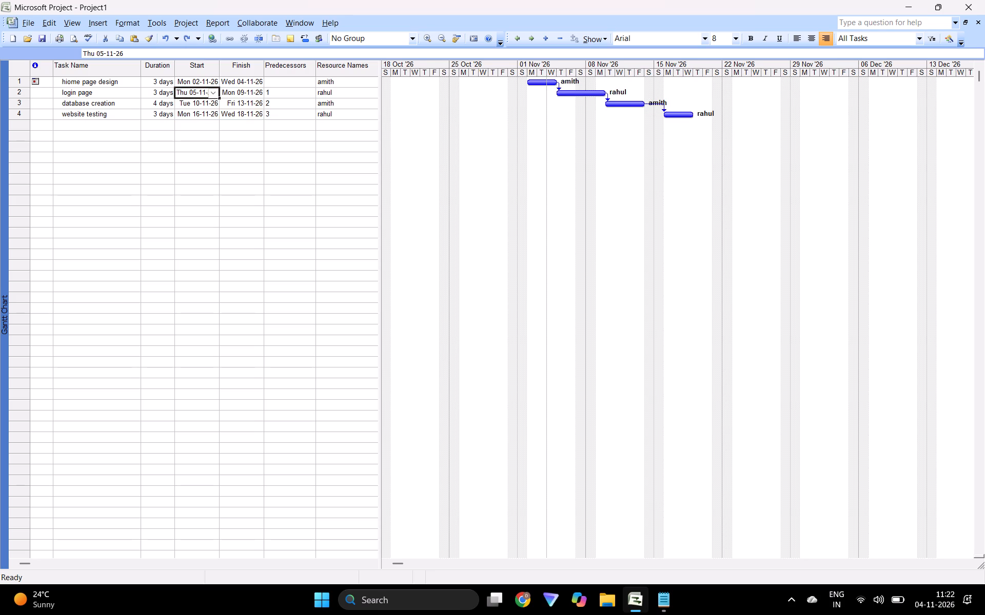
# Check the resources' indicators in the Resource Sheet and return to the Gantt Chart.
pyautogui.click(68, 27)
pyautogui.click(109, 115)
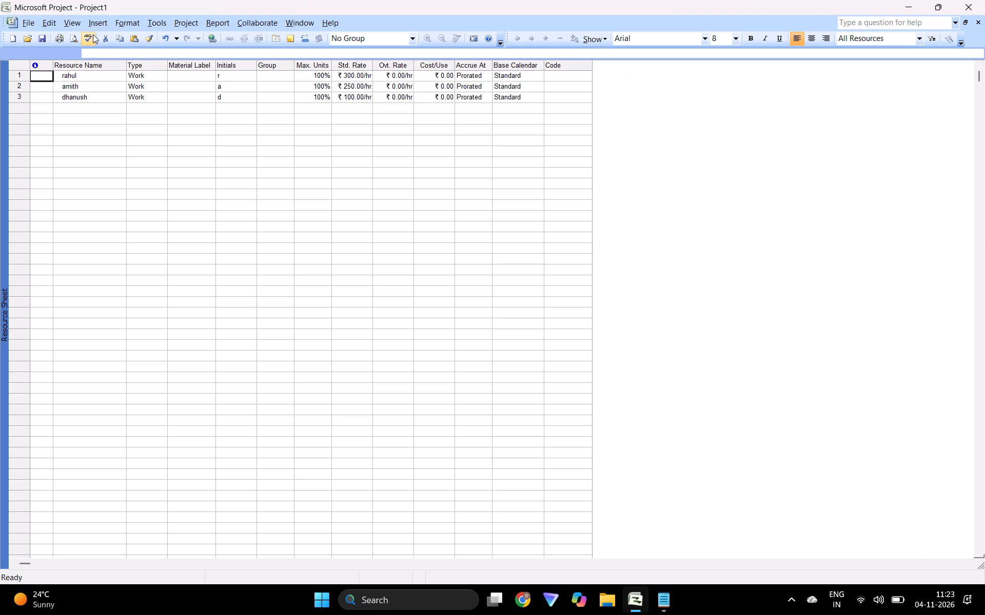
pyautogui.click(82, 25)
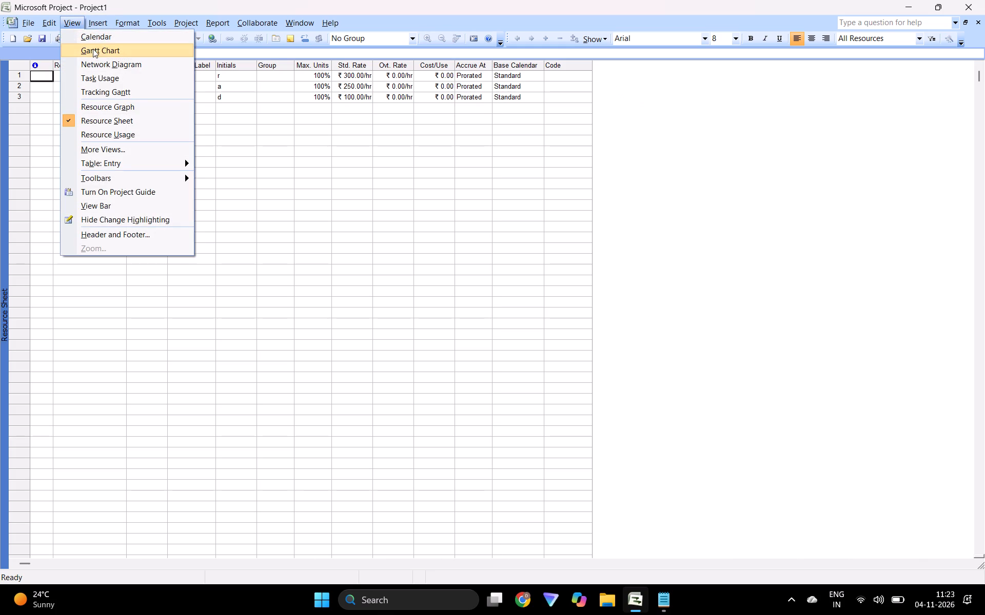
pyautogui.click(95, 52)
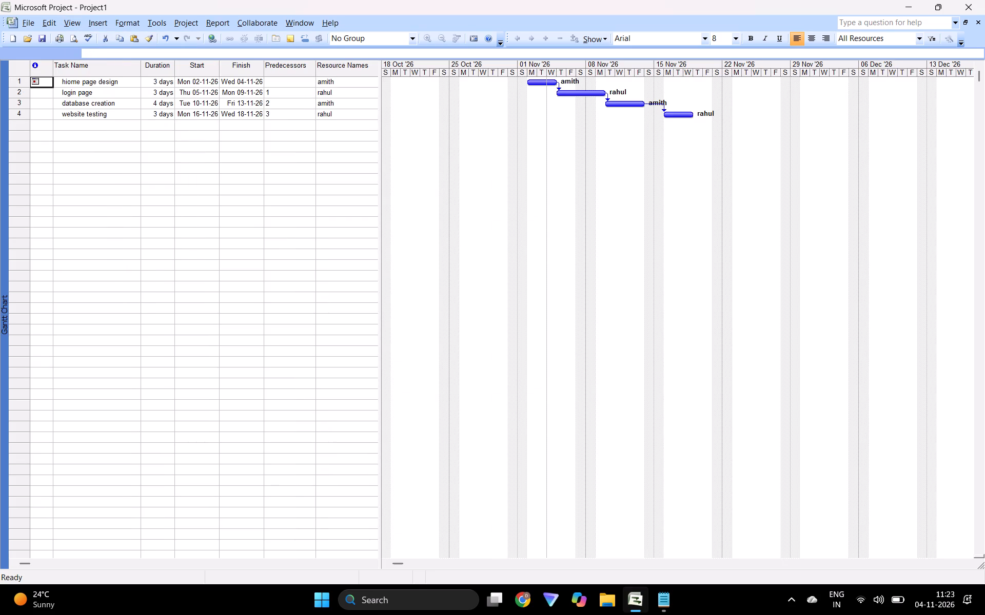
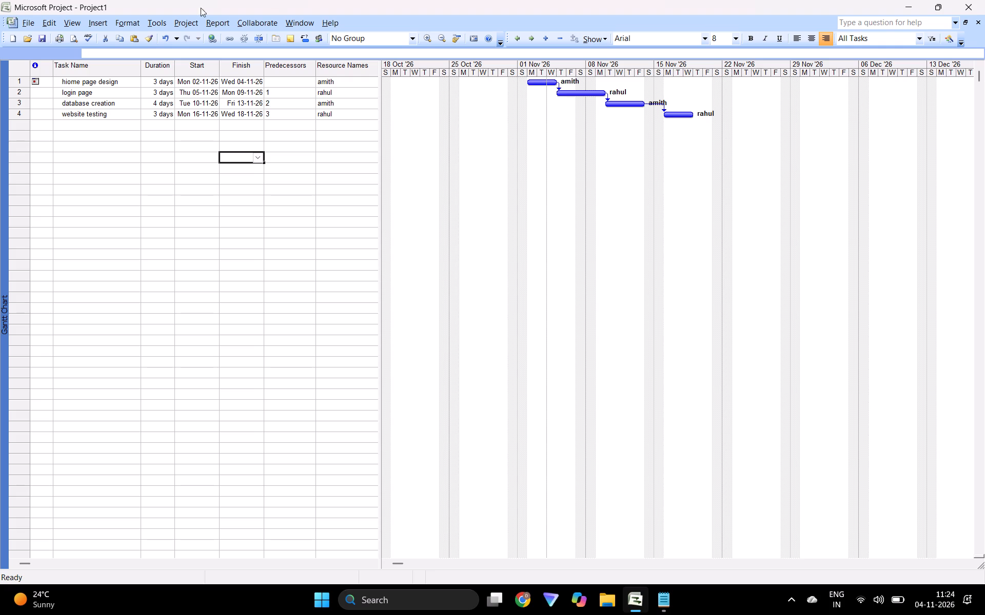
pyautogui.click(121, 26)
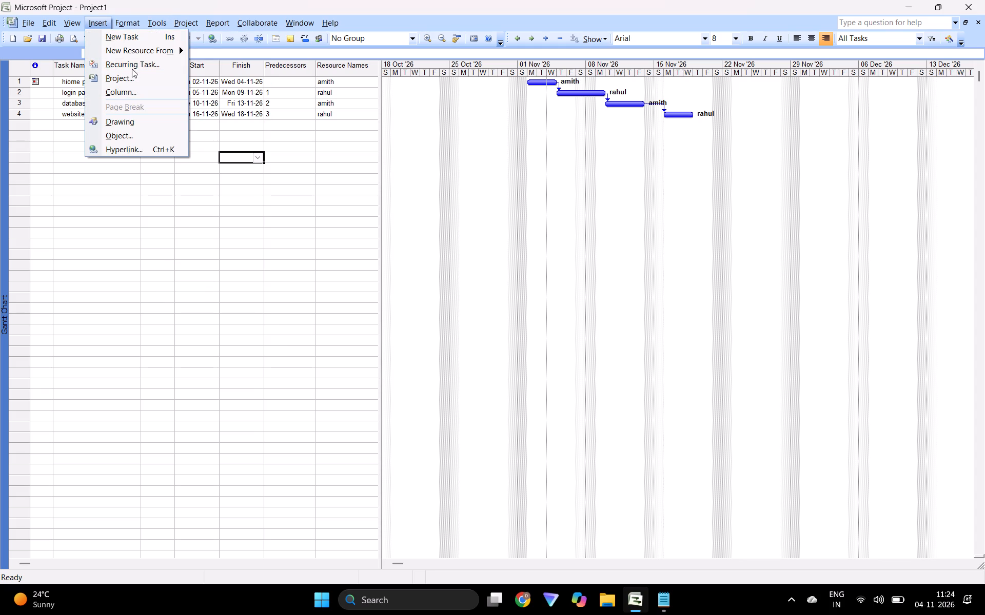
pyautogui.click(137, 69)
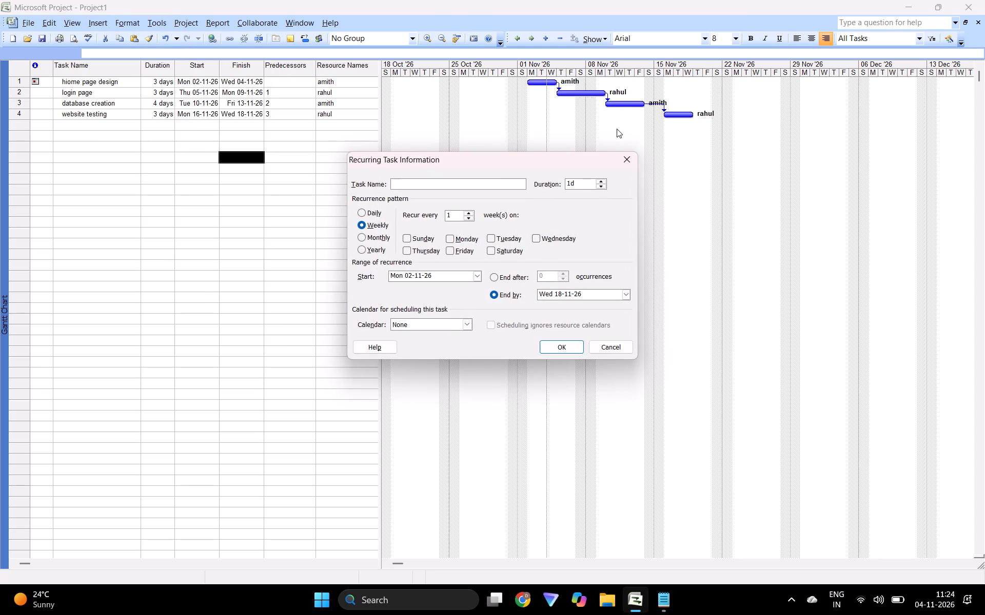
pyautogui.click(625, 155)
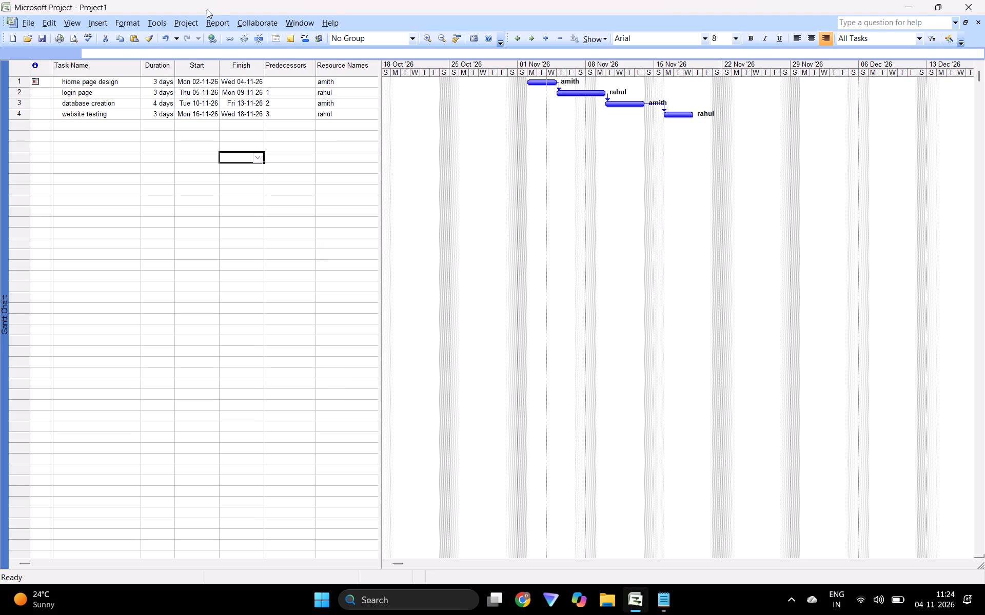
# Examine the schedule of the four website tasks in the Tracking Gantt view.
pyautogui.click(68, 17)
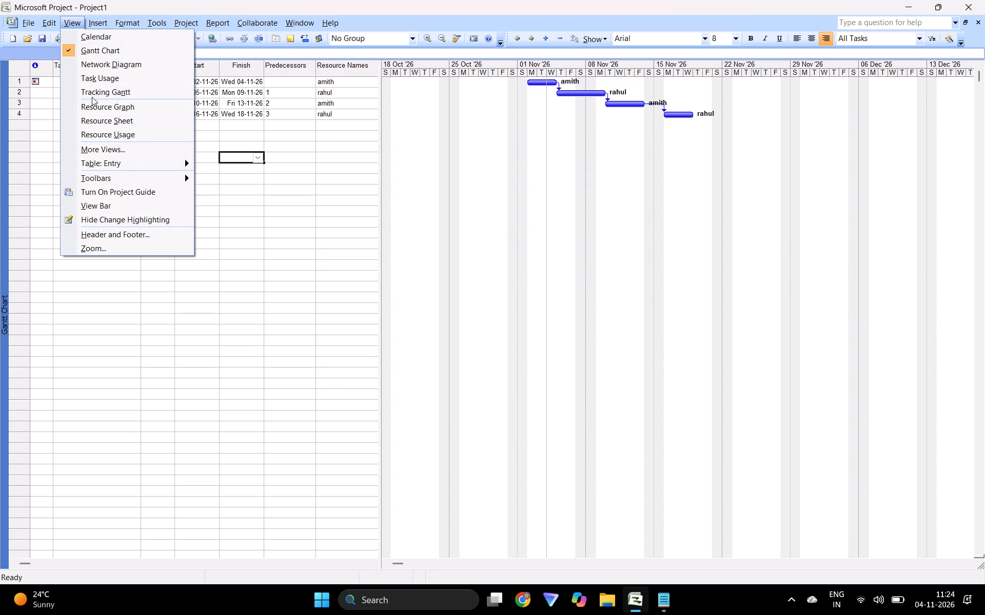
pyautogui.click(92, 96)
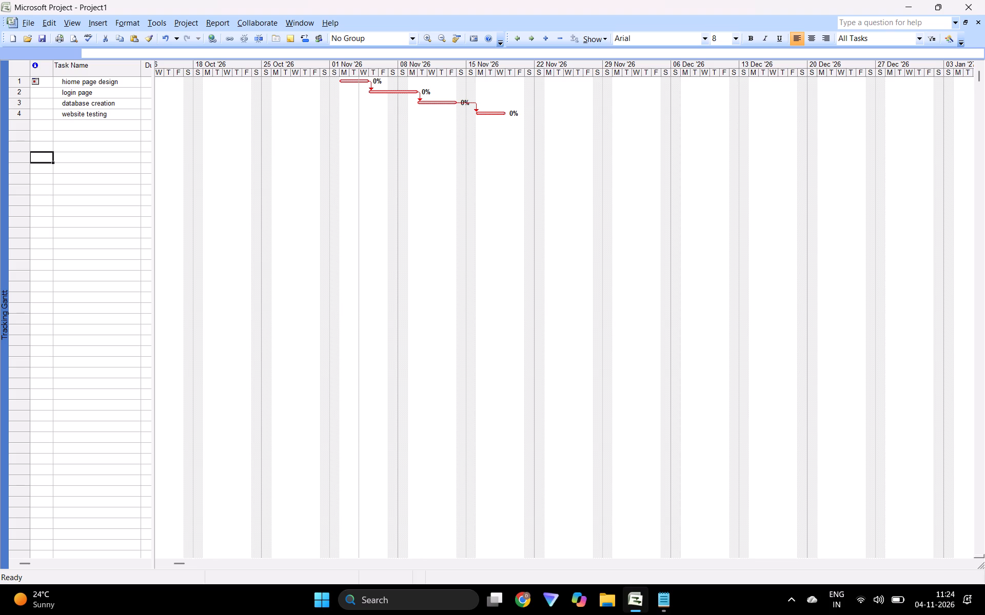
pyautogui.click(38, 84)
# Examine each resource's allocation in the Resource Graph, followed by the resource details in the Resource Sheet.
pyautogui.click(79, 22)
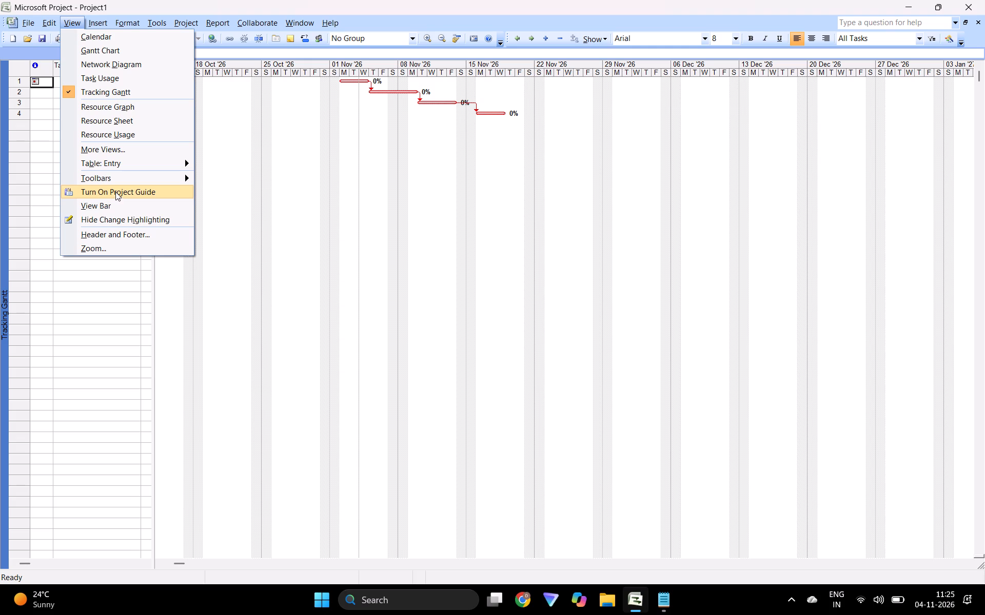
pyautogui.click(136, 111)
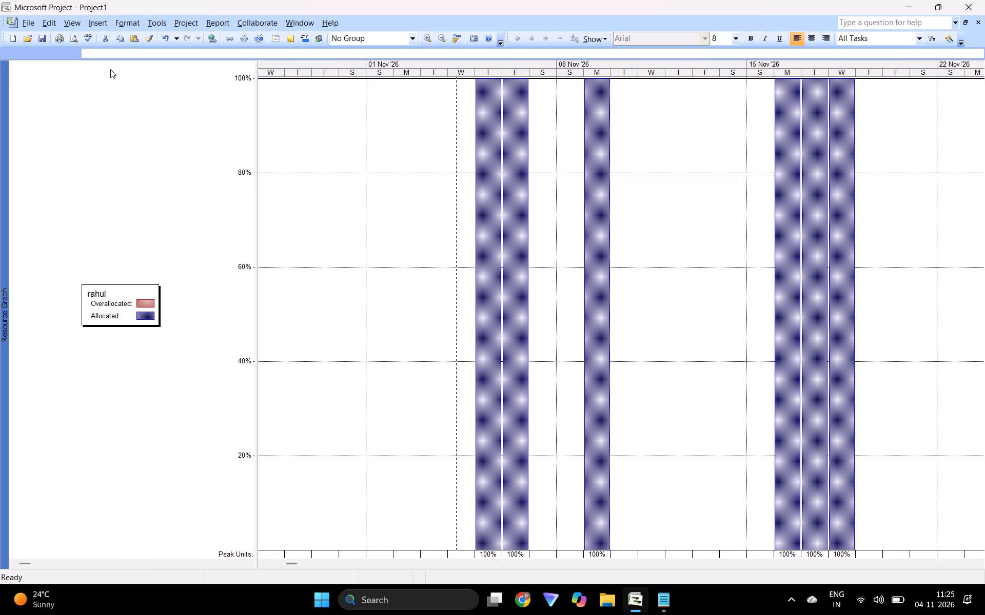
pyautogui.scroll(10, 450, 336)
pyautogui.scroll(-10, 450, 336)
pyautogui.hscroll(7, 450, 336)
pyautogui.scroll(1, 450, 336)
pyautogui.hscroll(-5, 450, 336)
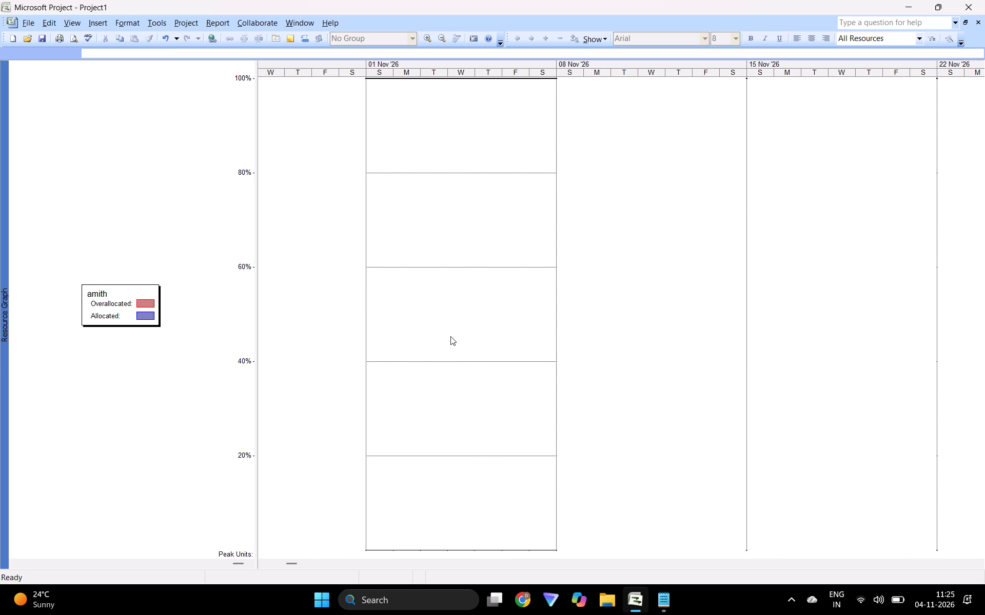
pyautogui.click(75, 20)
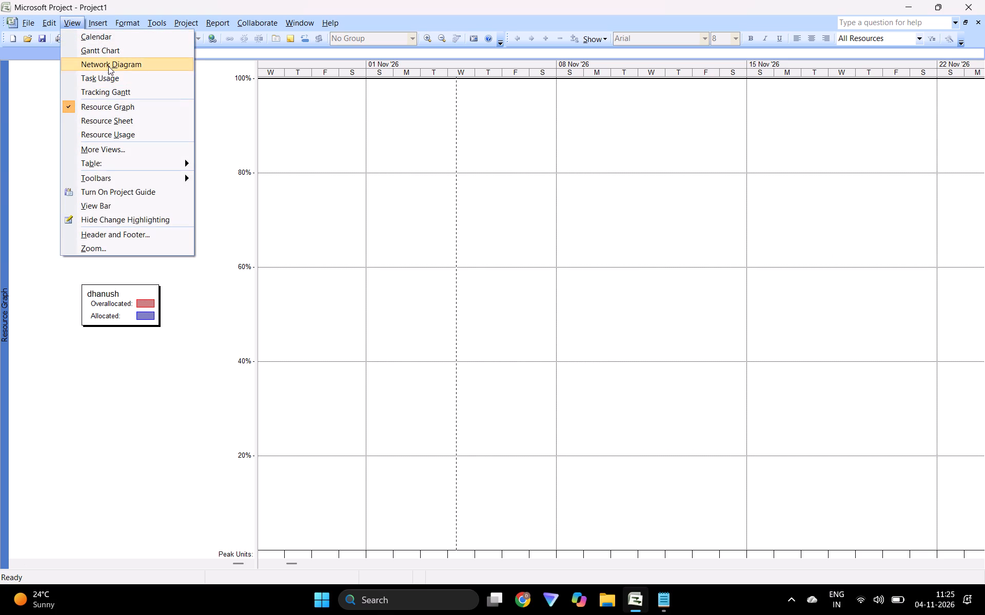
pyautogui.click(109, 120)
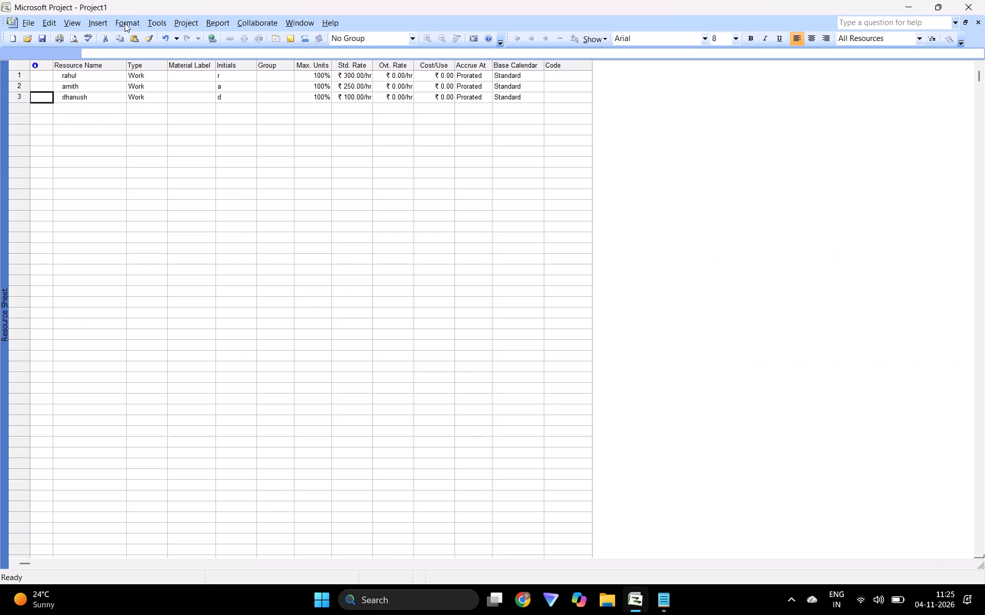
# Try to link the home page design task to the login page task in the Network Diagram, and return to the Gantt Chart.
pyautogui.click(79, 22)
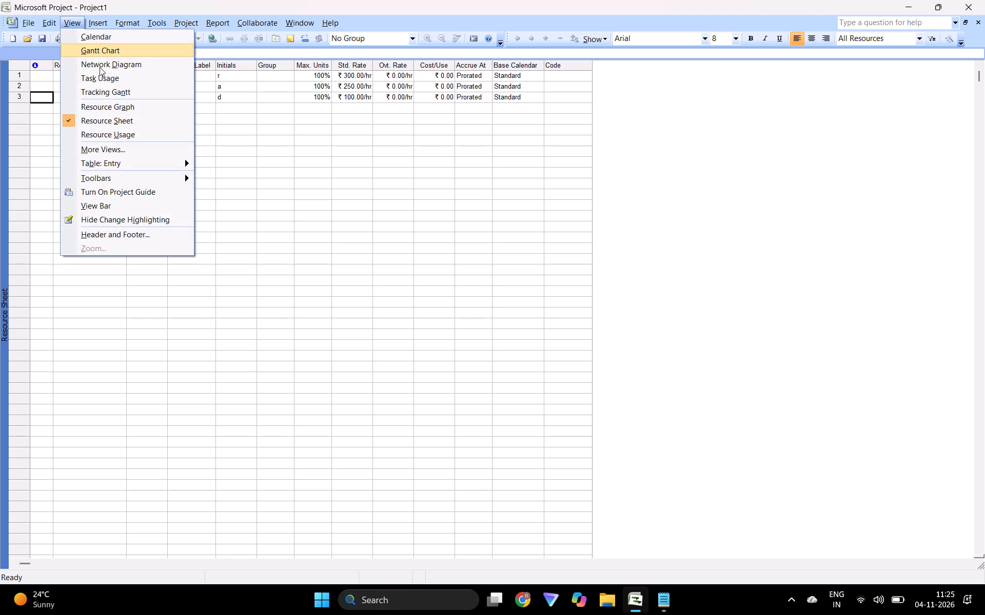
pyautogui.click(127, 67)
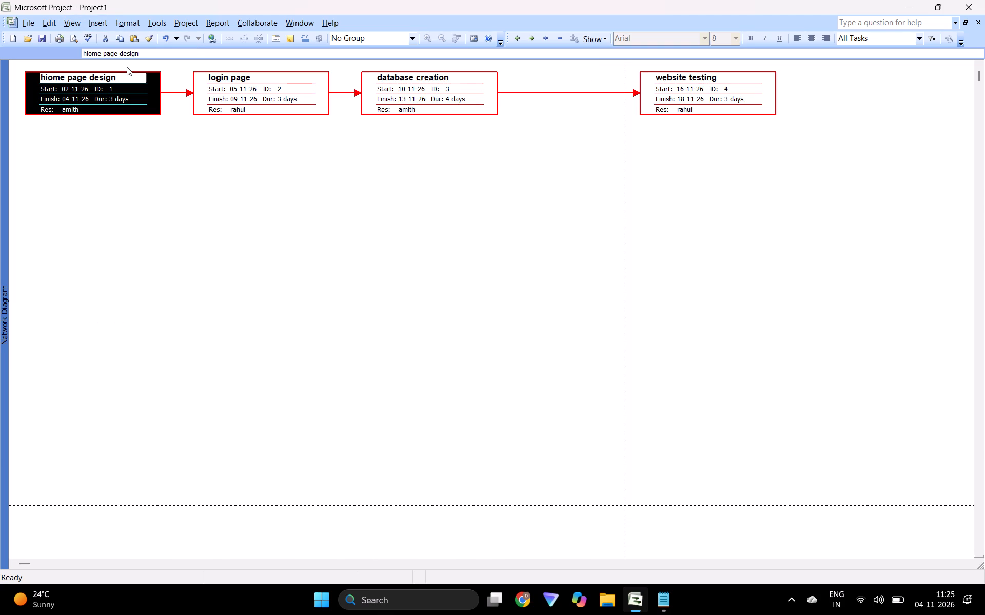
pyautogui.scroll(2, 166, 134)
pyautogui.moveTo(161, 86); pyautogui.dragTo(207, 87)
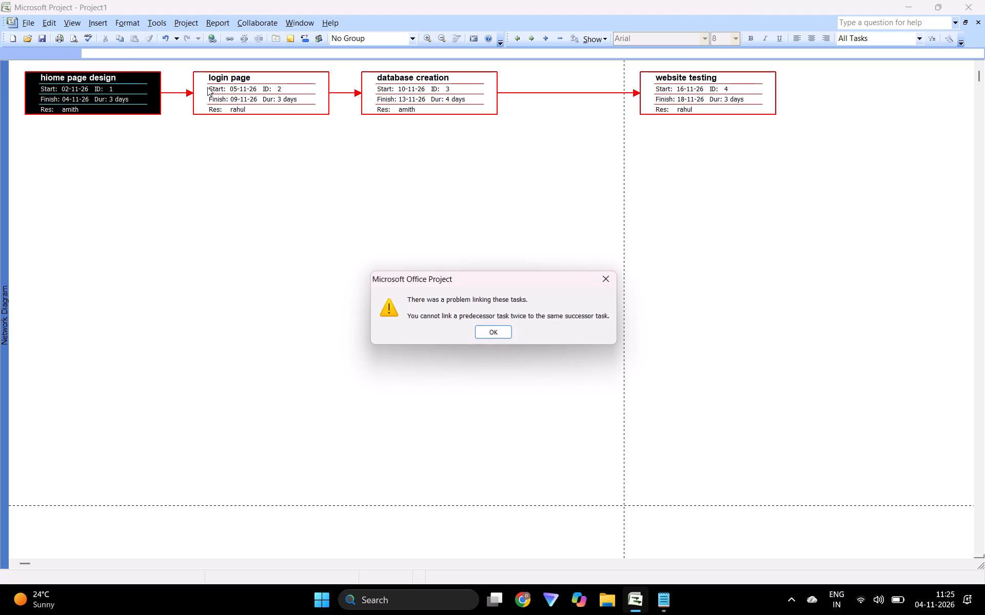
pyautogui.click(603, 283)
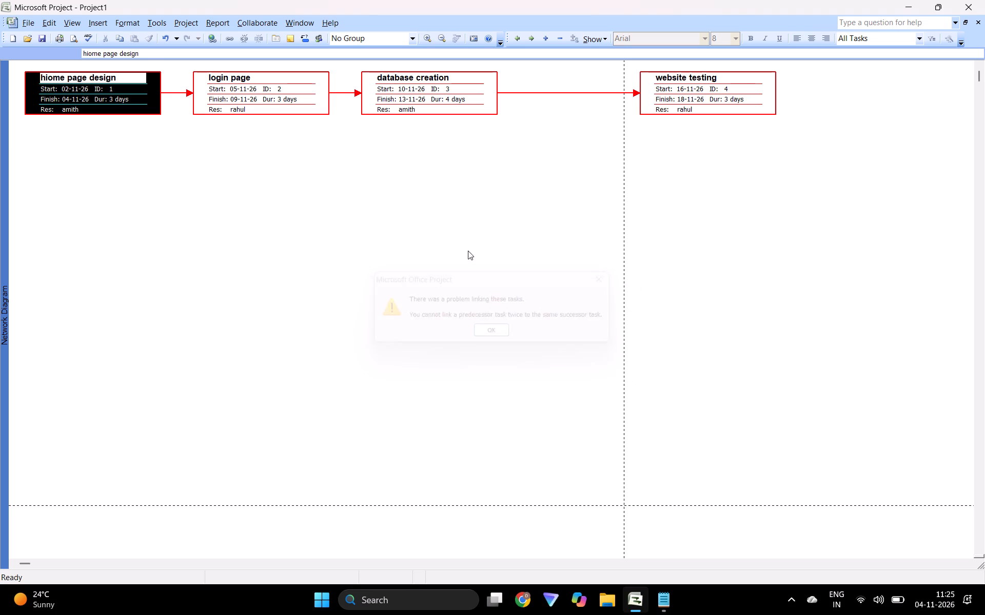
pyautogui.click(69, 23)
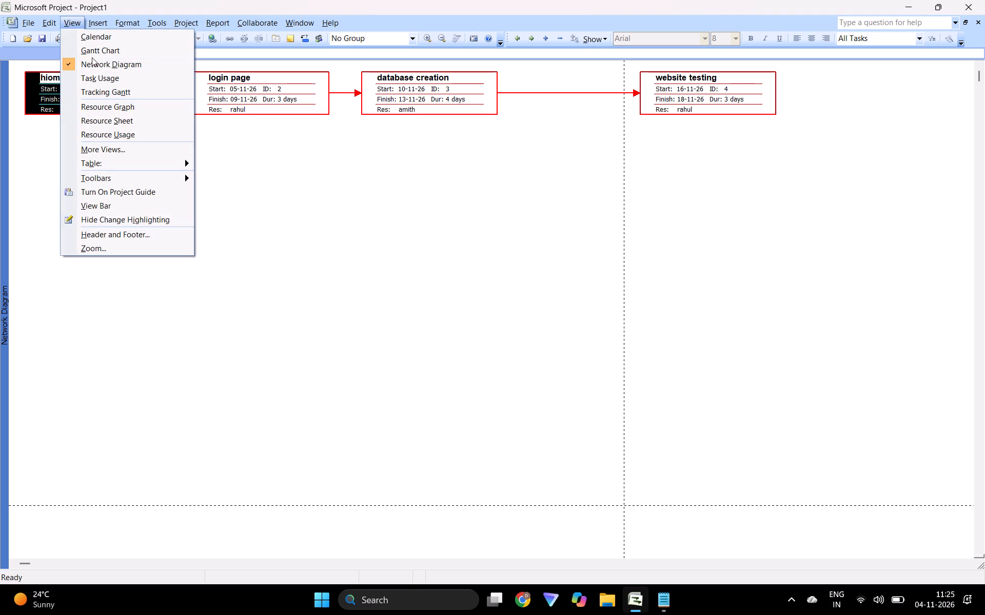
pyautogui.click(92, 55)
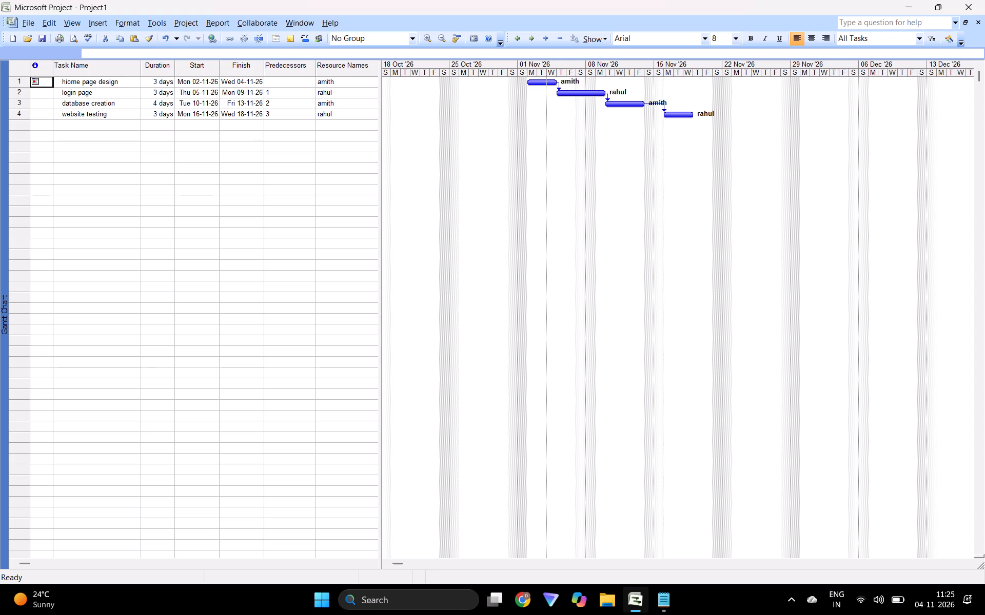
# Set the project's default start time to 08:00 in the calendar options, matching the Standard calendar's working time.
pyautogui.click(187, 21)
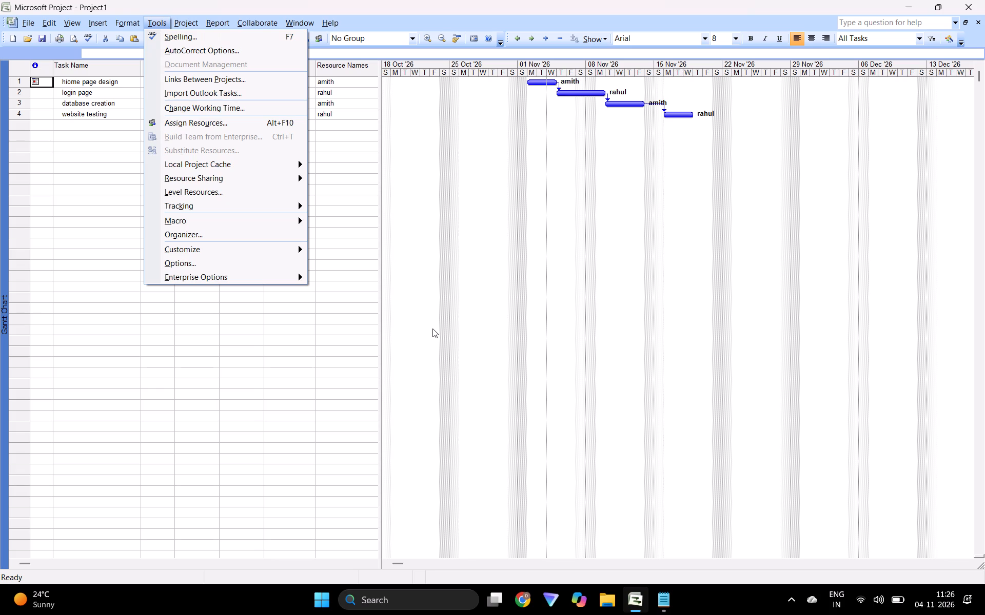
pyautogui.click(248, 105)
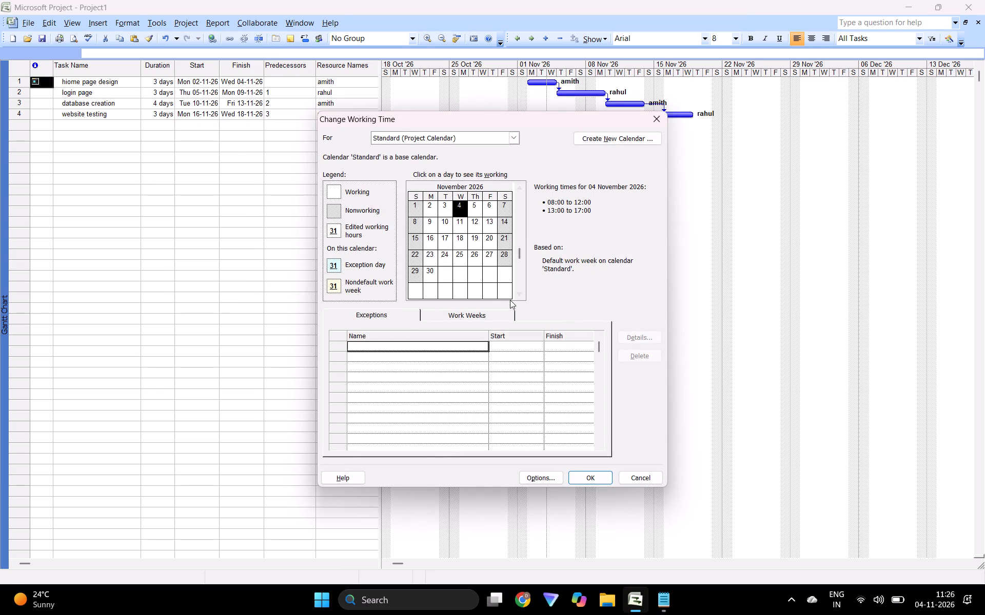
pyautogui.click(530, 479)
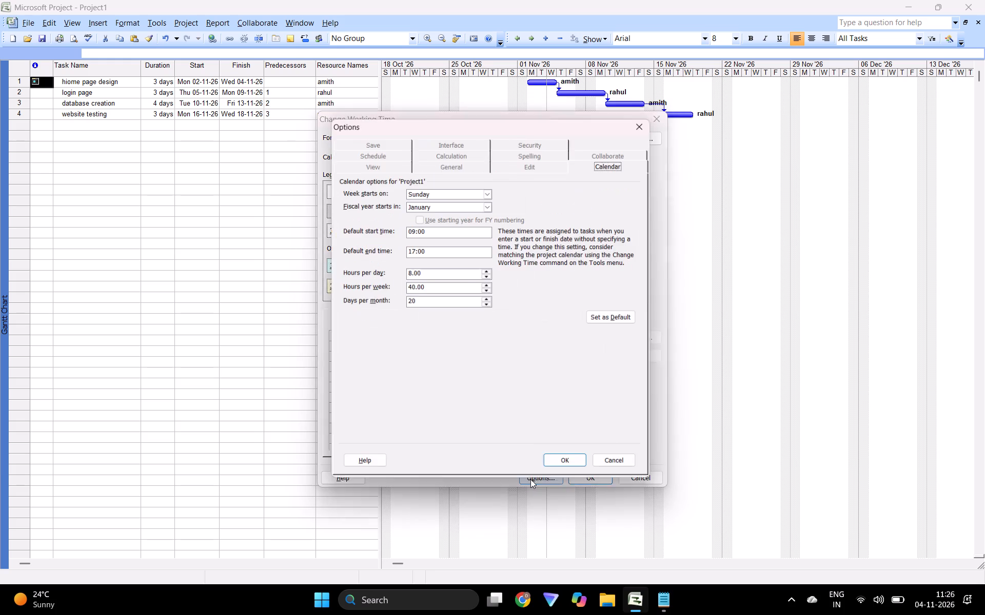
pyautogui.click(414, 231)
pyautogui.press('BackSpace')
pyautogui.press('8')
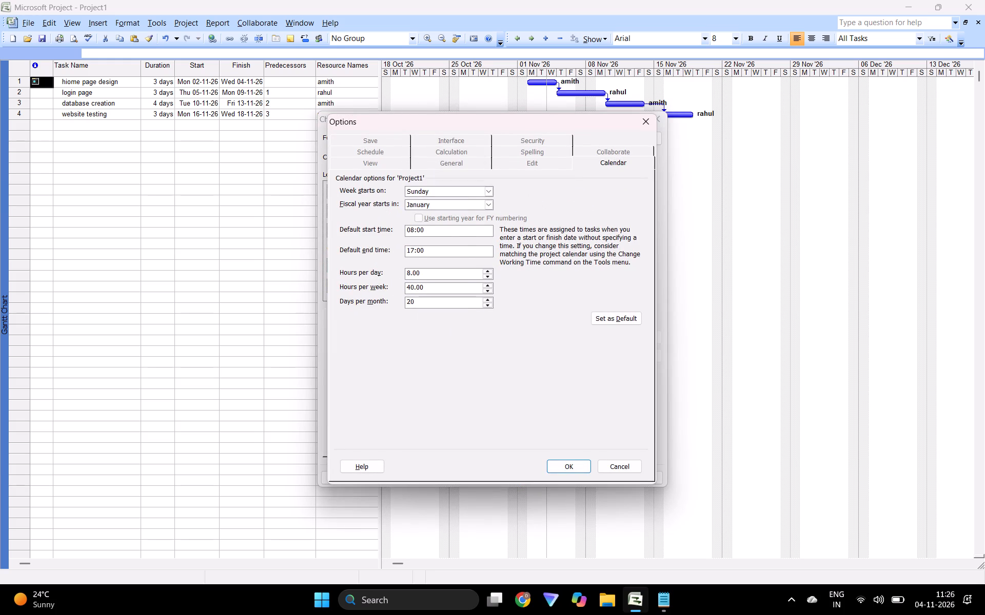
pyautogui.press('Return')
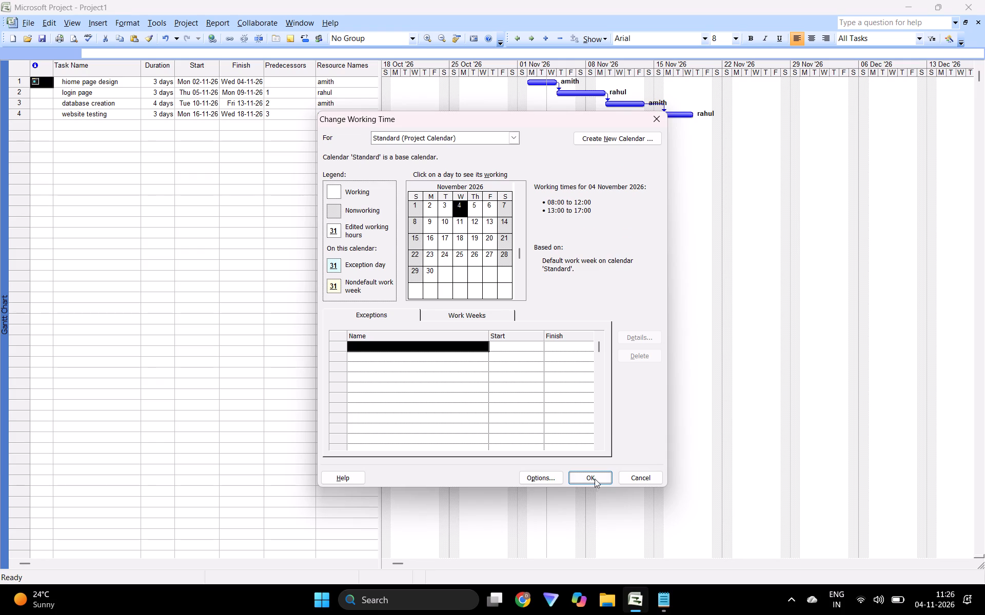
pyautogui.click(596, 474)
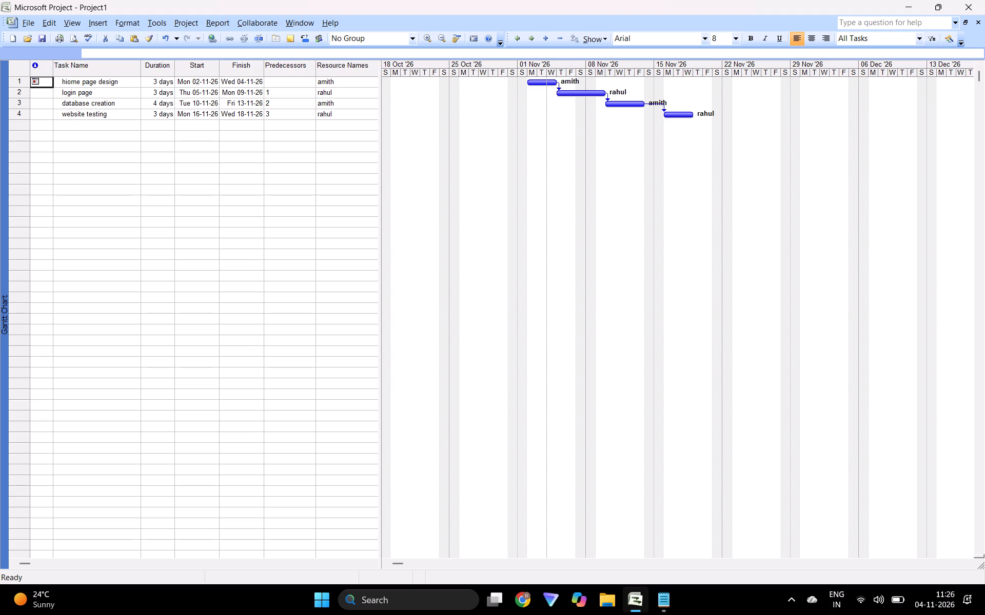
# Set the task durations to 2 days for login page, 3 days for database creation and 2 days for website testing.
pyautogui.click(160, 94)
pyautogui.click(167, 96)
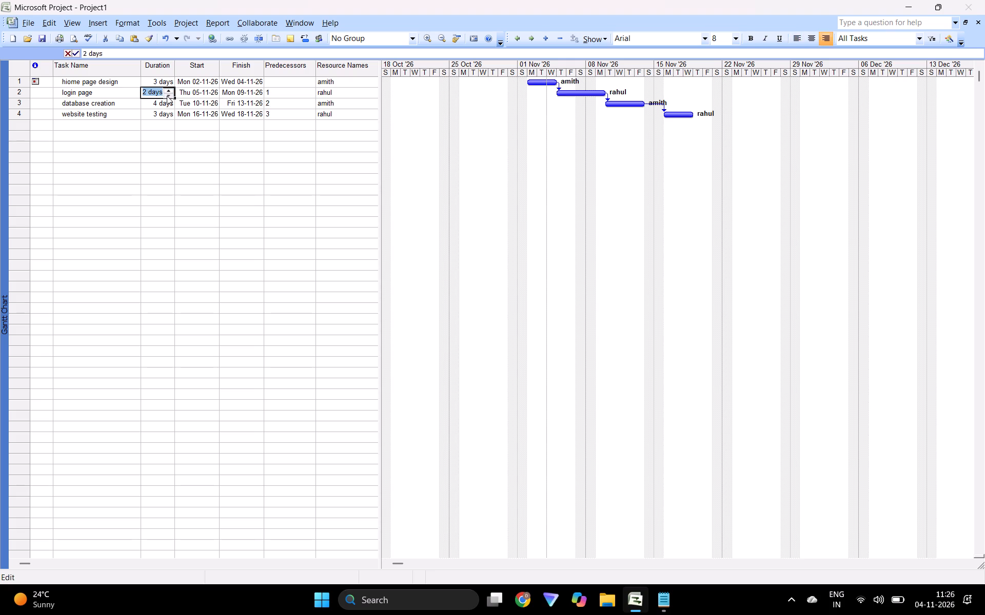
pyautogui.click(157, 107)
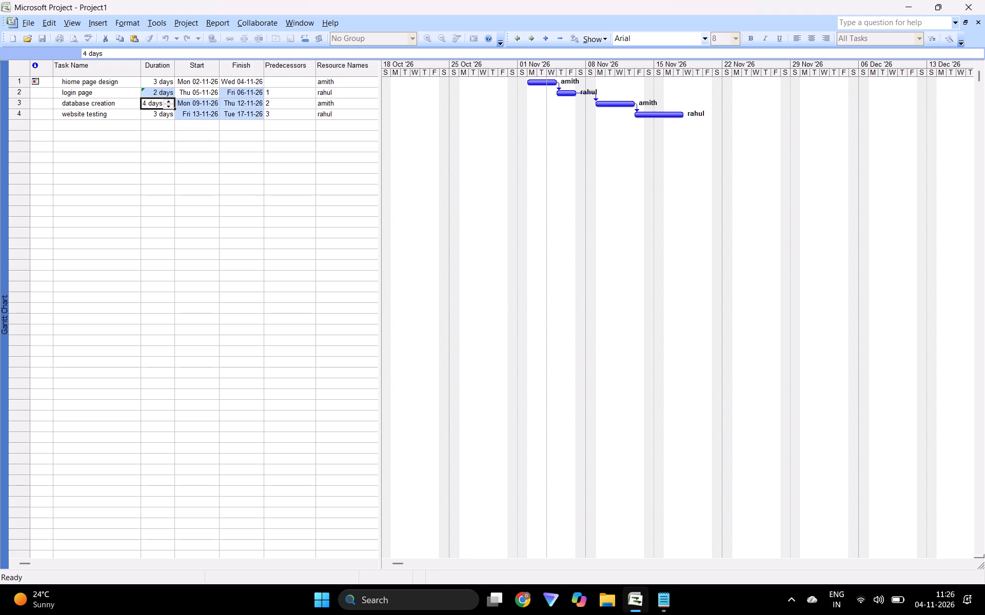
pyautogui.click(168, 106)
pyautogui.click(149, 112)
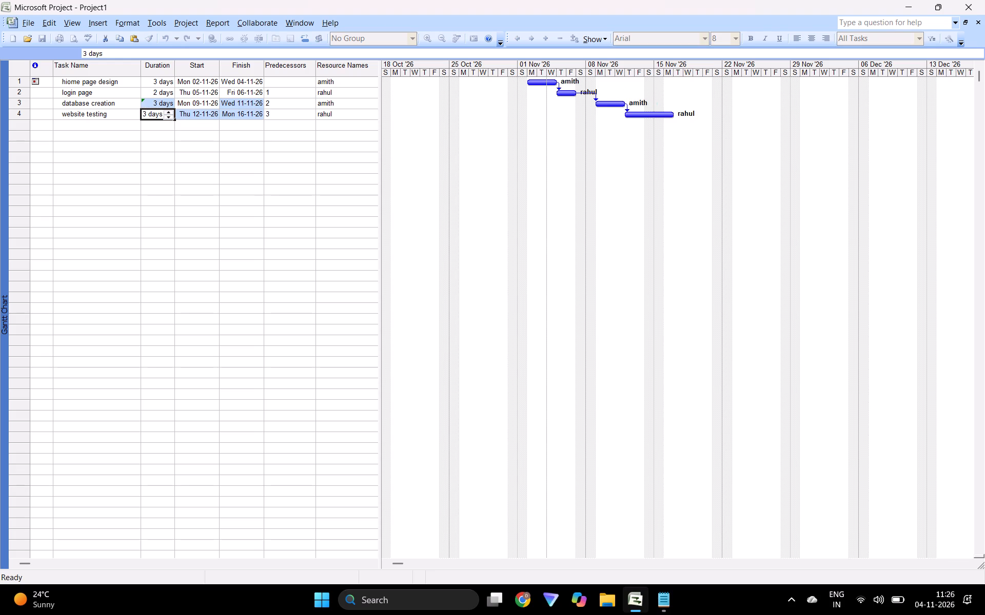
pyautogui.click(169, 117)
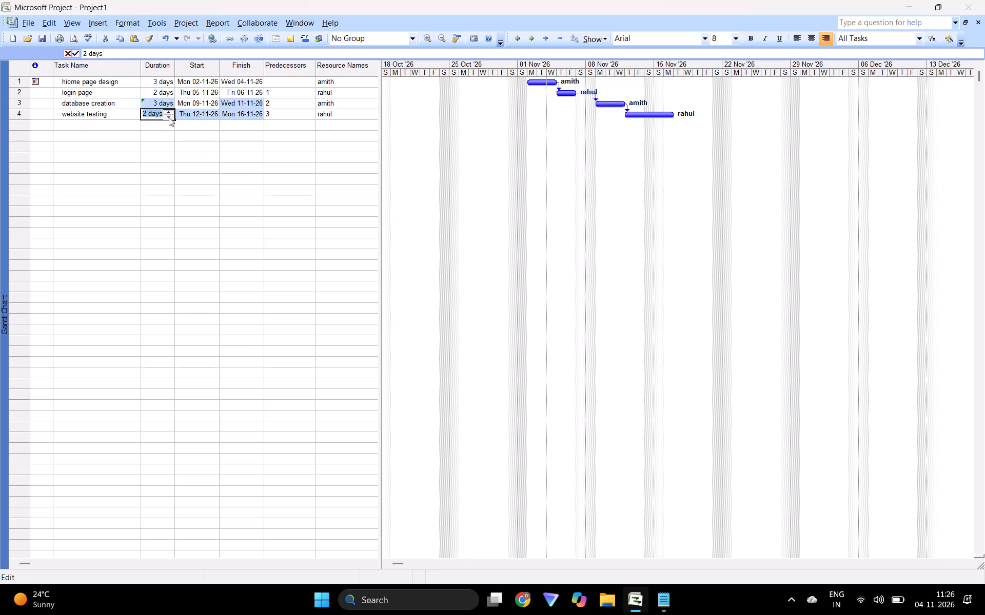
pyautogui.click(160, 140)
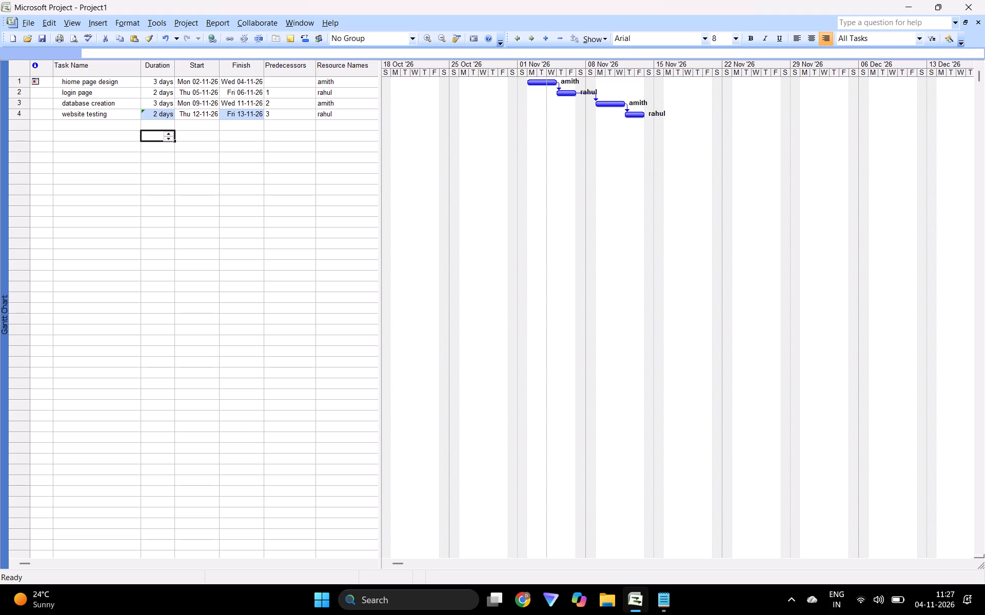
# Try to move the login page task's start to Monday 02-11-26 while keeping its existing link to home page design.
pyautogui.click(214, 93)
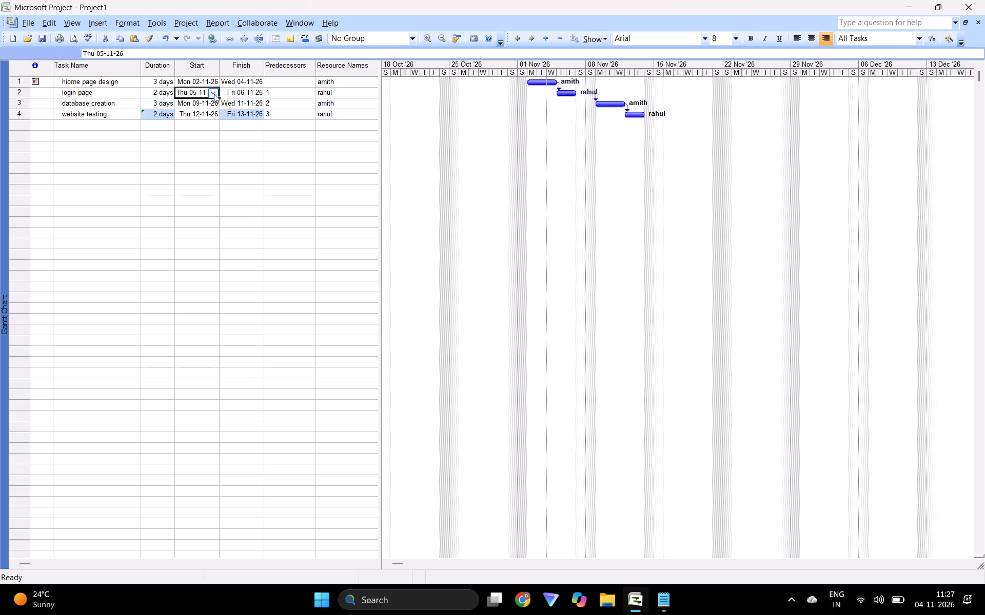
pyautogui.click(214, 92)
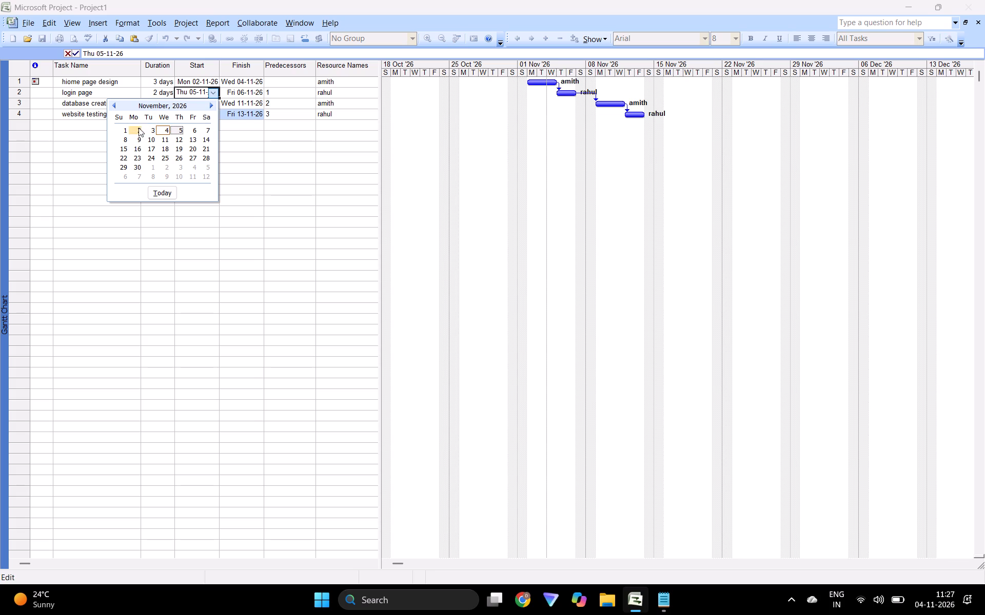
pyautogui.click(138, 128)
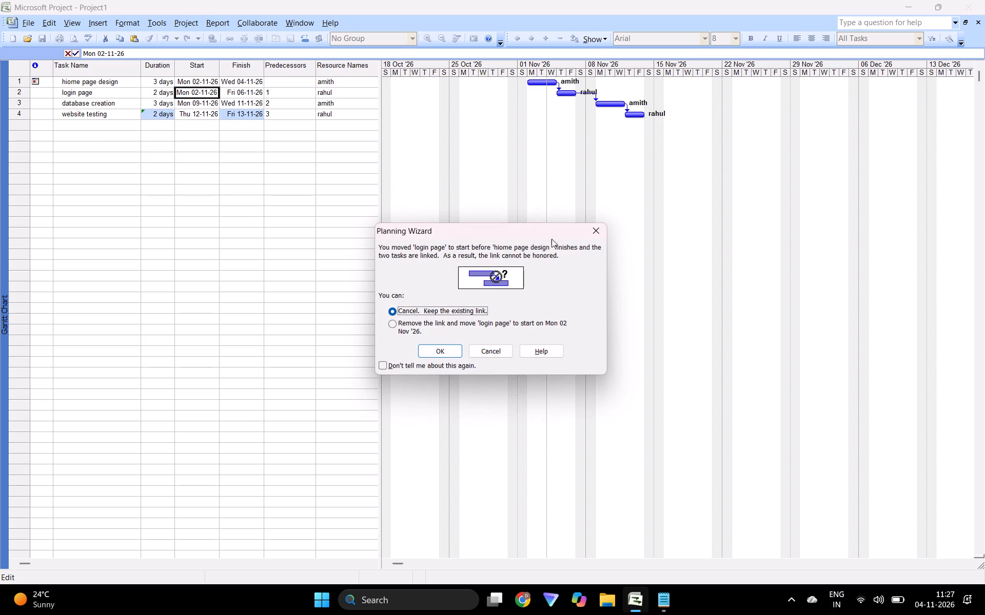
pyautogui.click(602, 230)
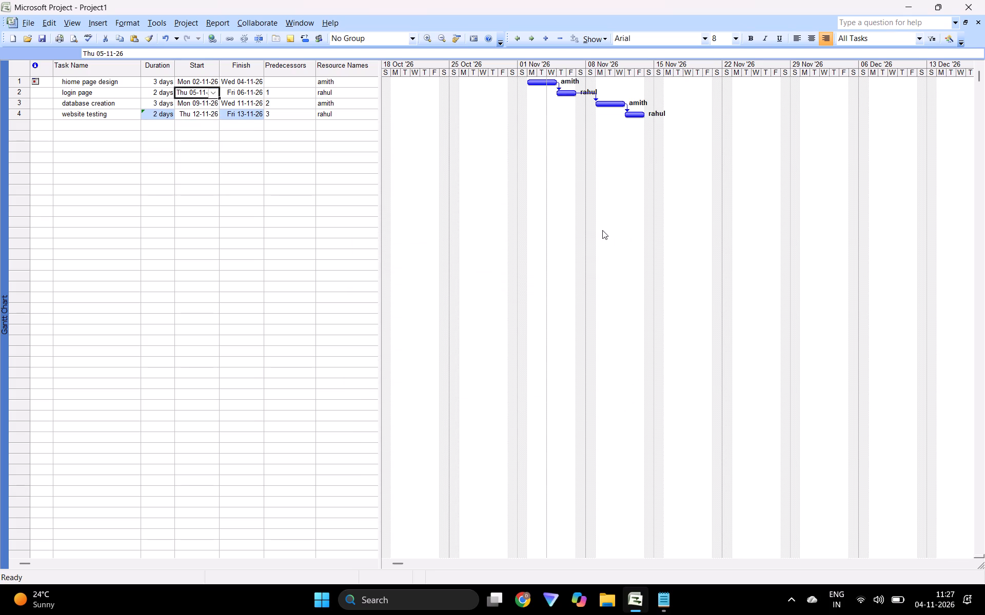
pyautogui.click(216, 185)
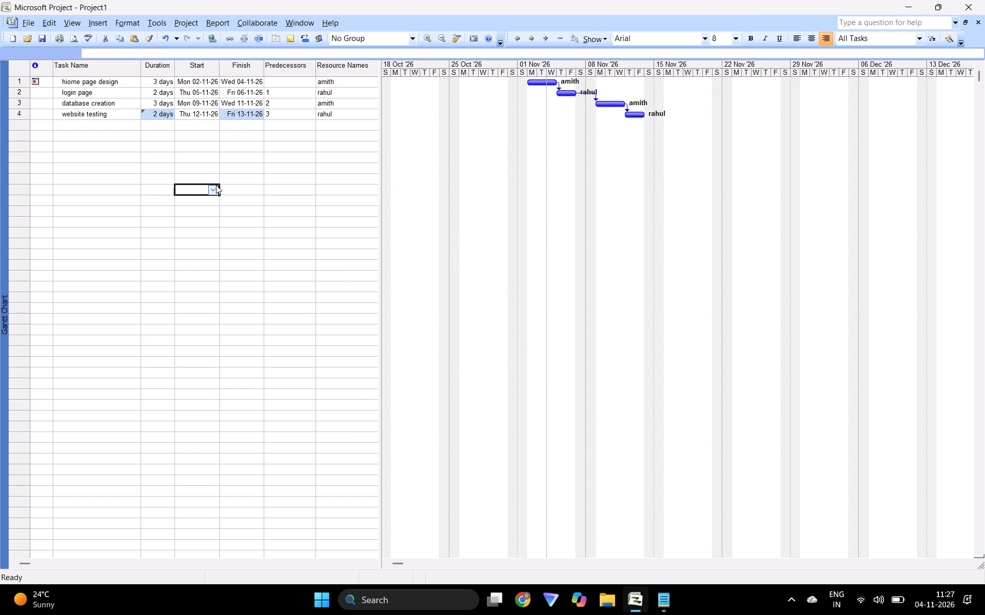
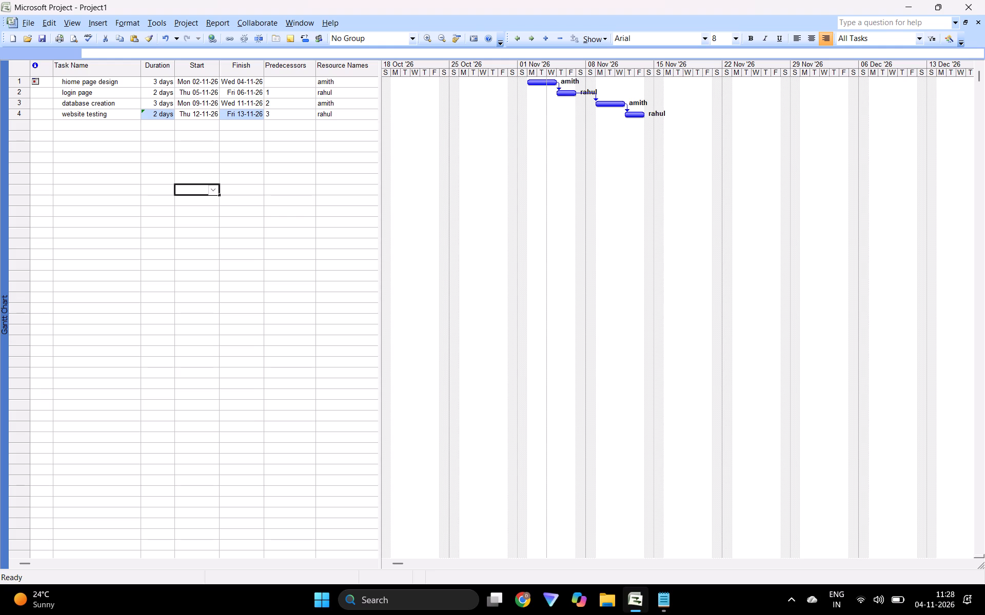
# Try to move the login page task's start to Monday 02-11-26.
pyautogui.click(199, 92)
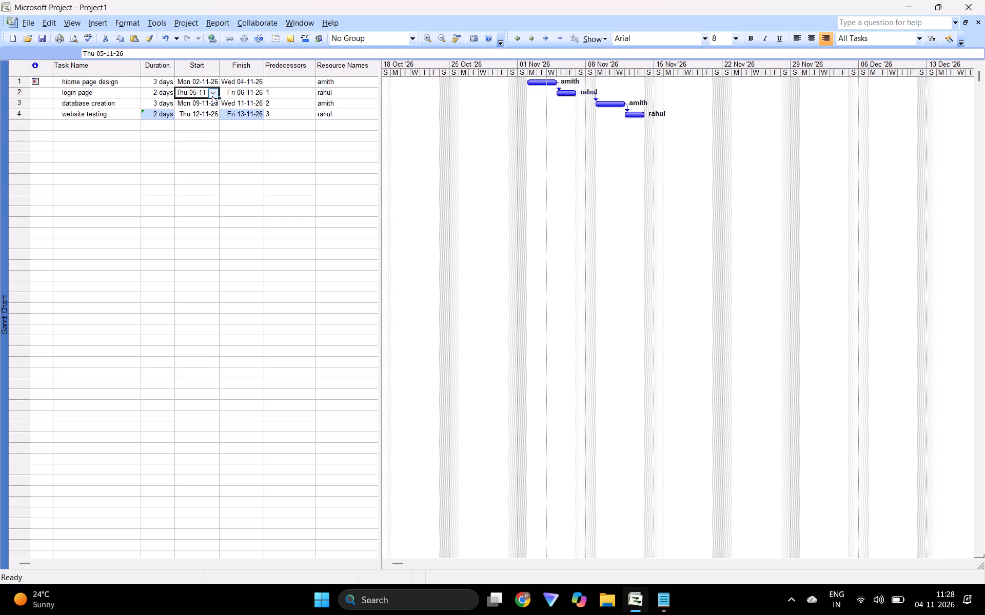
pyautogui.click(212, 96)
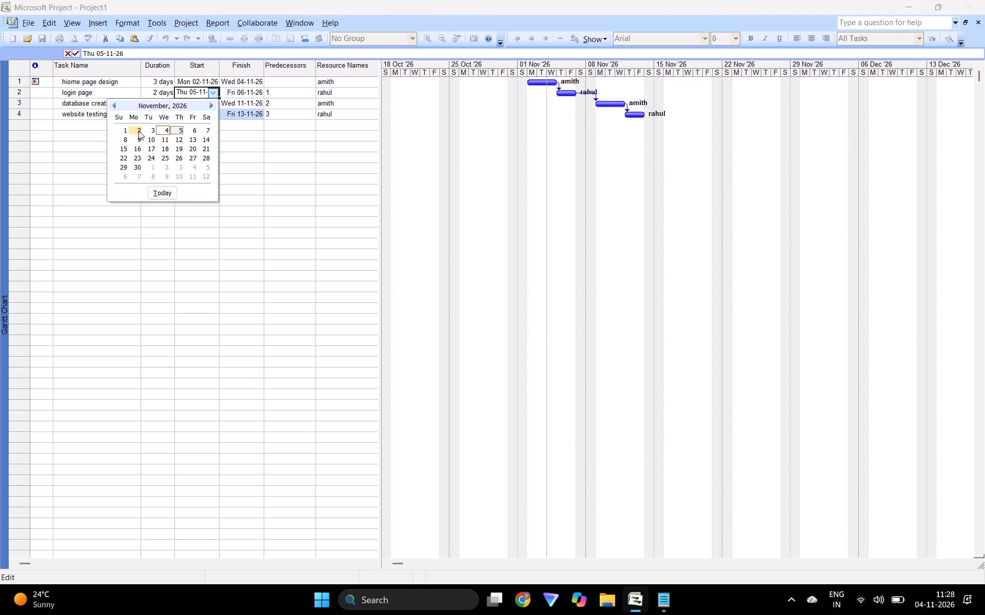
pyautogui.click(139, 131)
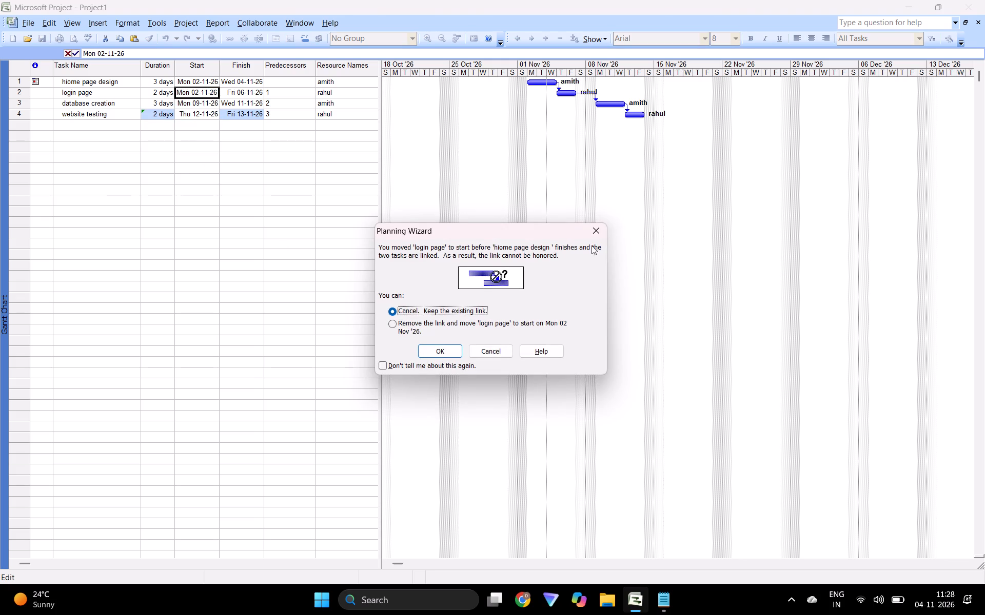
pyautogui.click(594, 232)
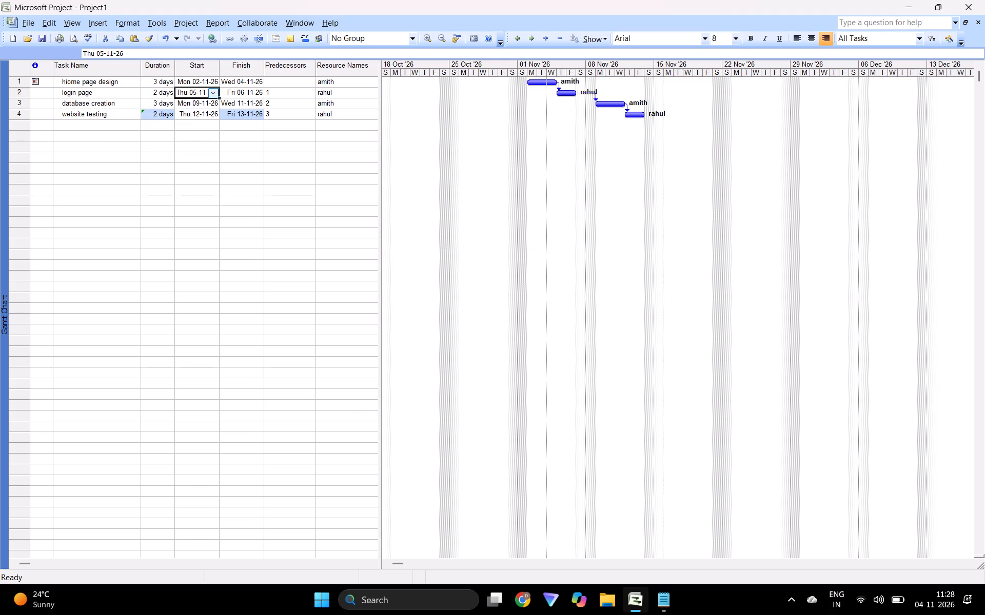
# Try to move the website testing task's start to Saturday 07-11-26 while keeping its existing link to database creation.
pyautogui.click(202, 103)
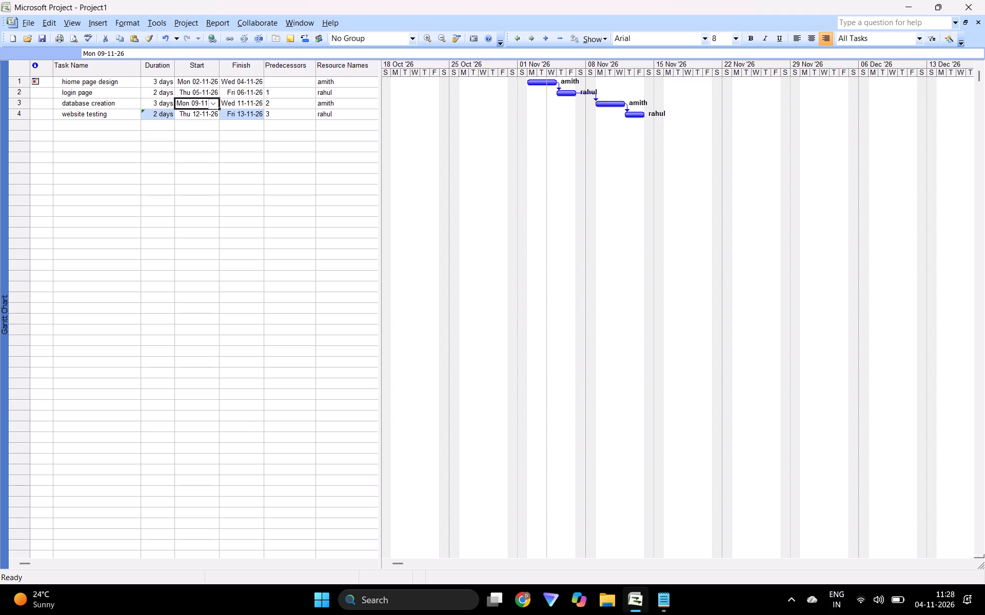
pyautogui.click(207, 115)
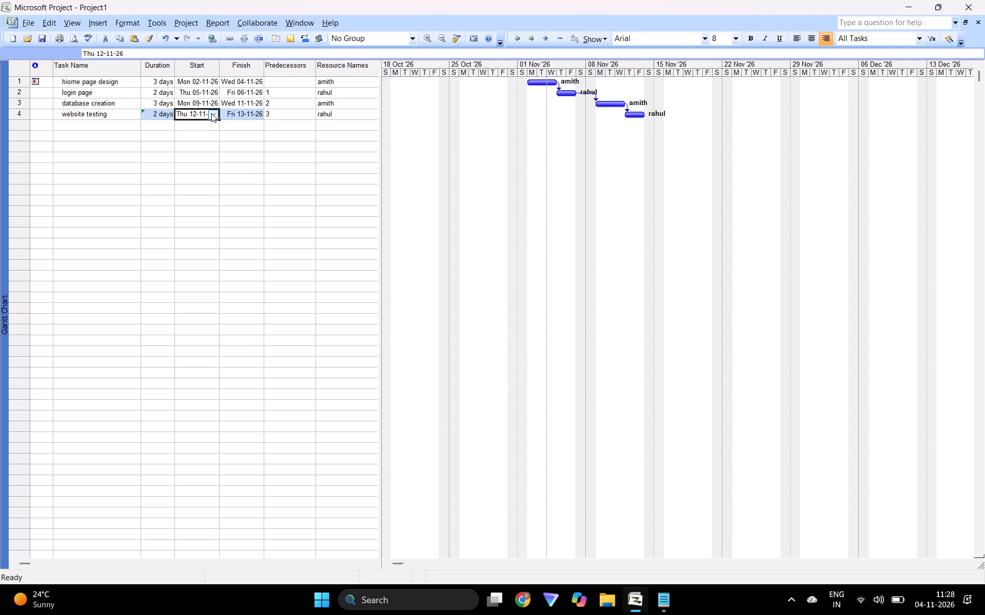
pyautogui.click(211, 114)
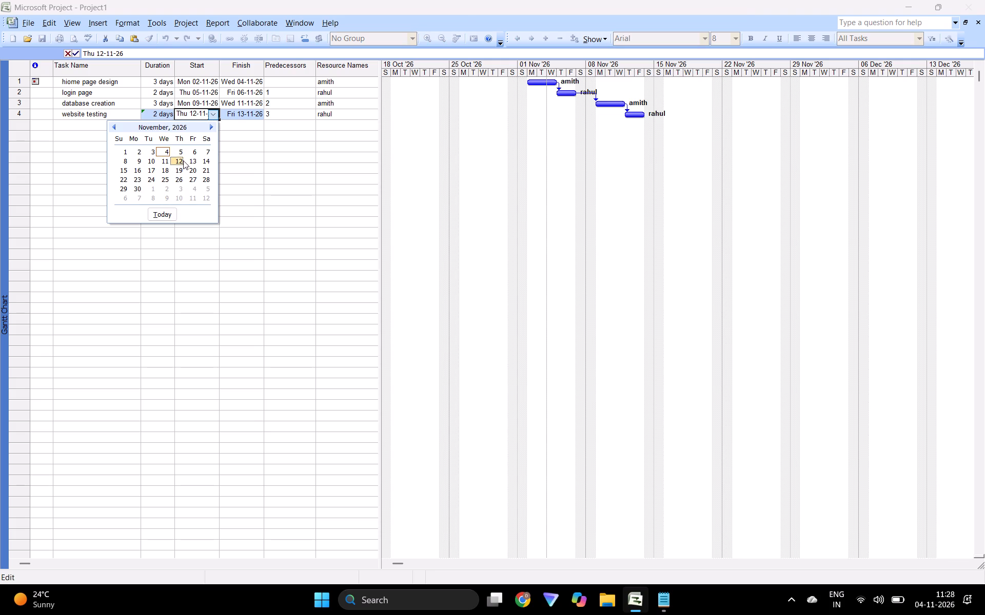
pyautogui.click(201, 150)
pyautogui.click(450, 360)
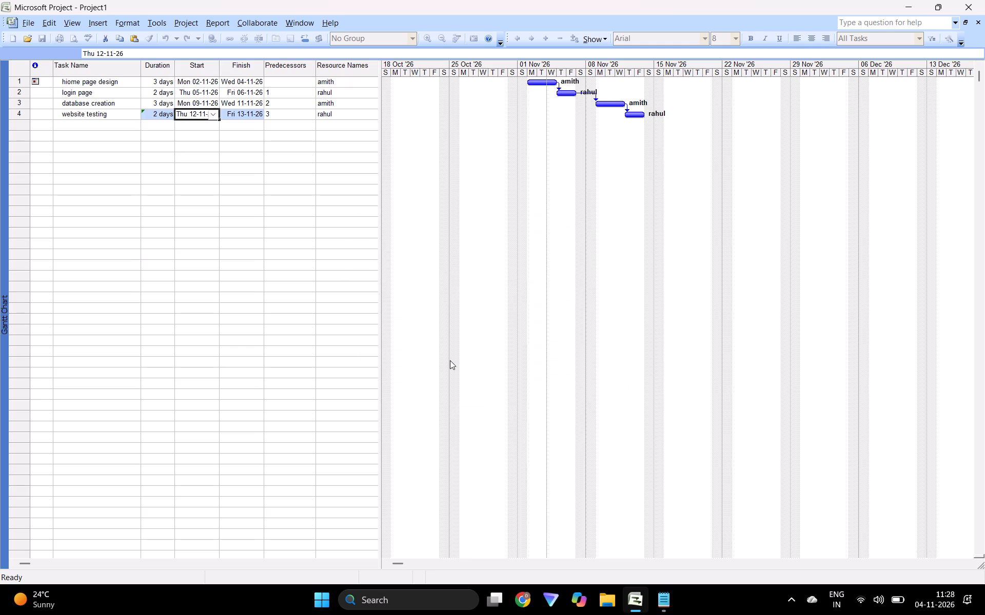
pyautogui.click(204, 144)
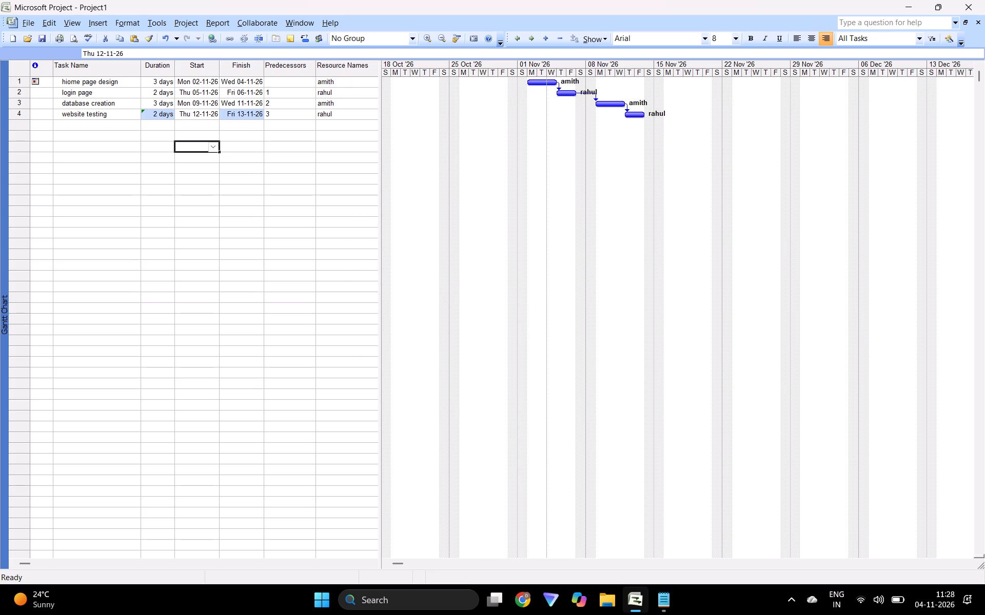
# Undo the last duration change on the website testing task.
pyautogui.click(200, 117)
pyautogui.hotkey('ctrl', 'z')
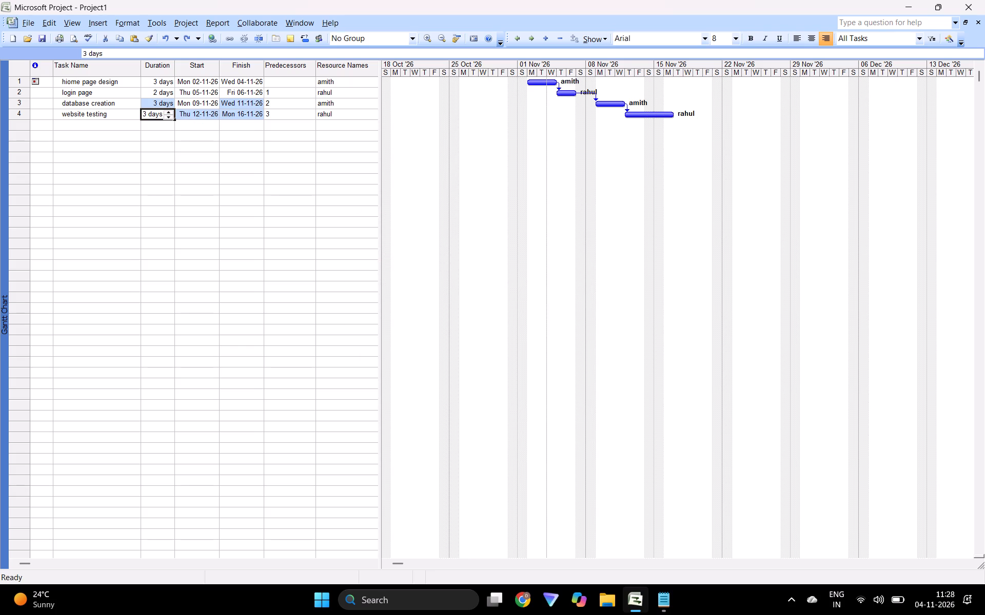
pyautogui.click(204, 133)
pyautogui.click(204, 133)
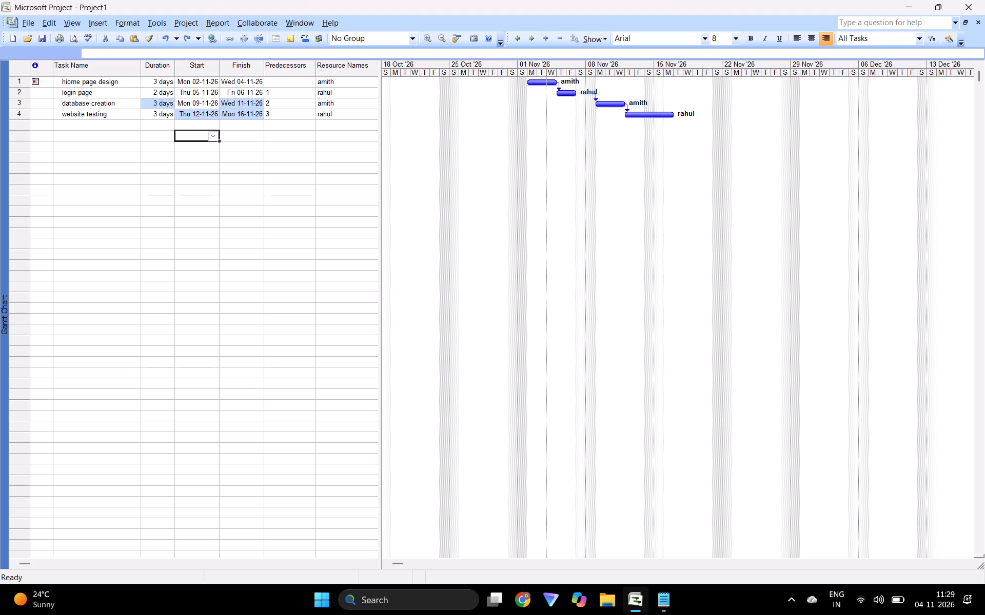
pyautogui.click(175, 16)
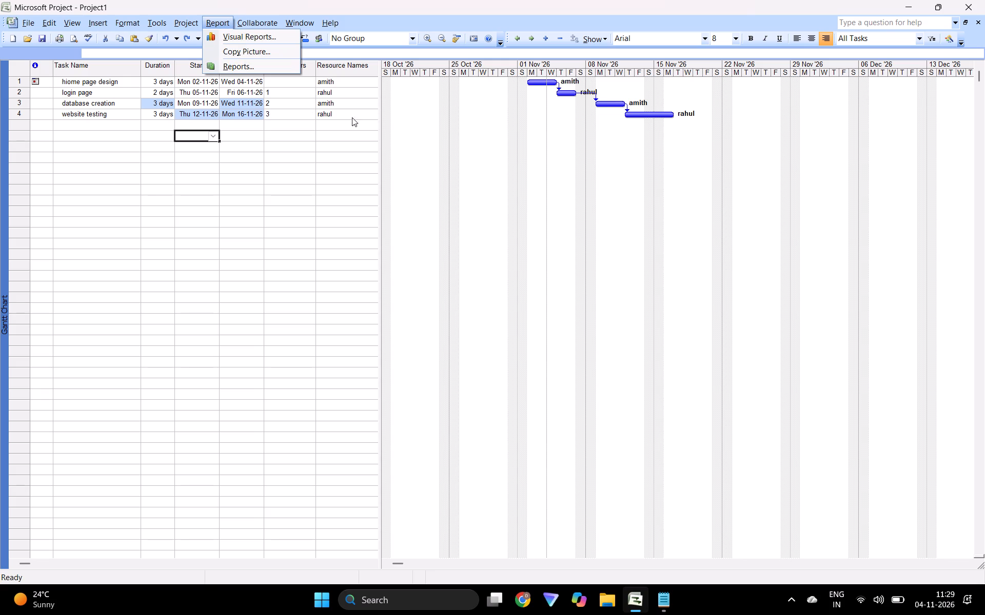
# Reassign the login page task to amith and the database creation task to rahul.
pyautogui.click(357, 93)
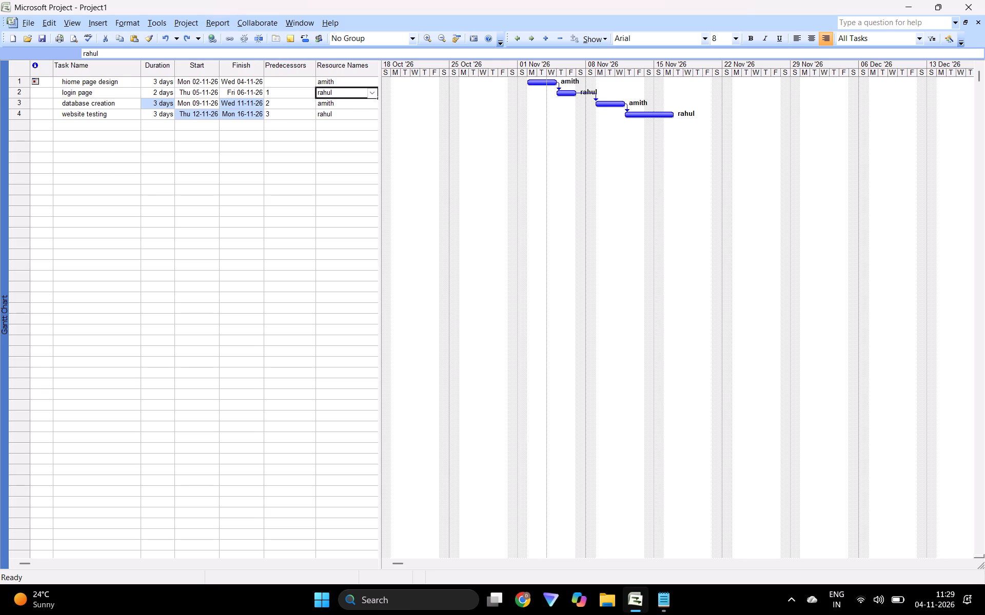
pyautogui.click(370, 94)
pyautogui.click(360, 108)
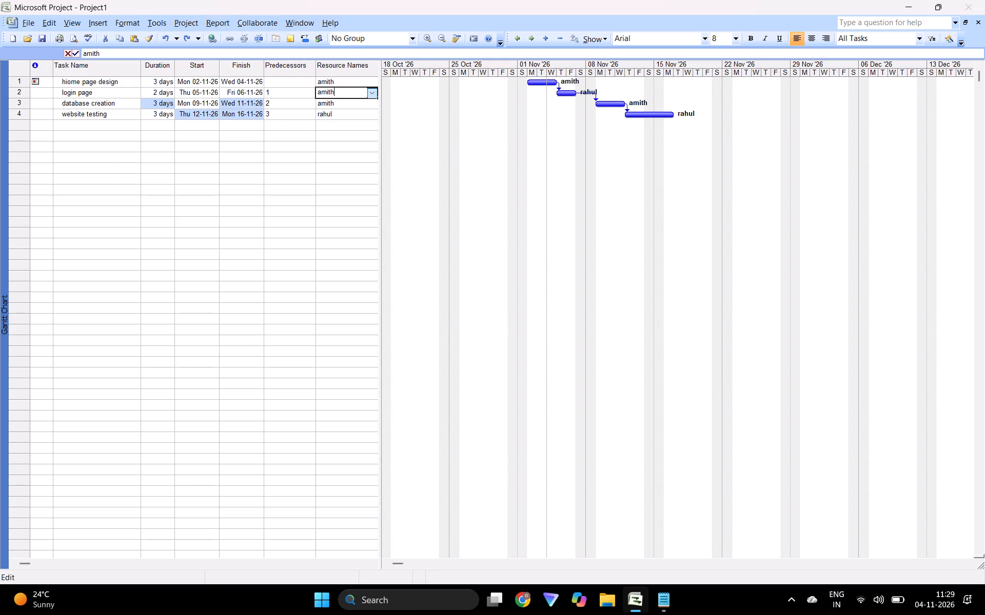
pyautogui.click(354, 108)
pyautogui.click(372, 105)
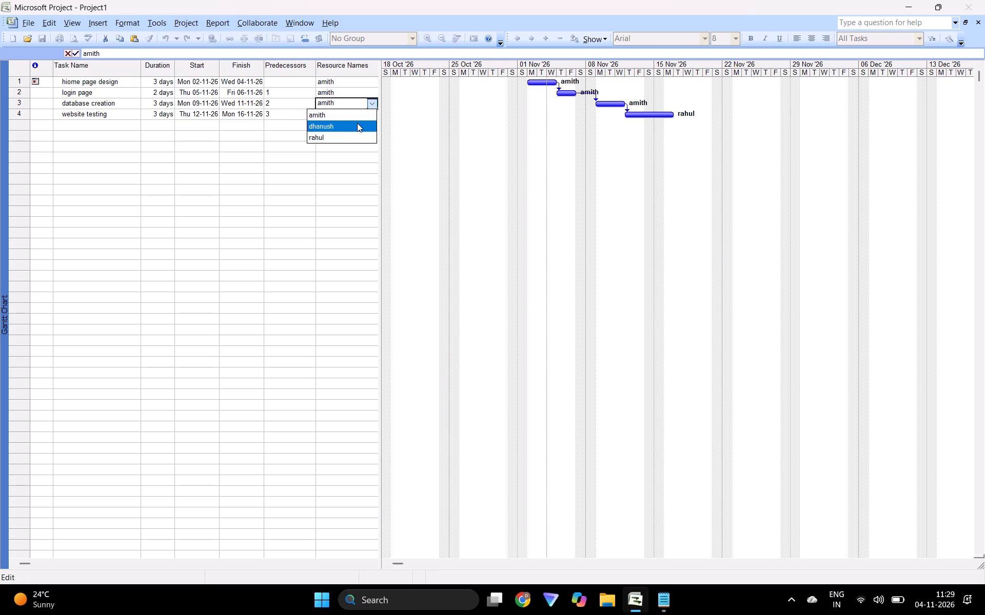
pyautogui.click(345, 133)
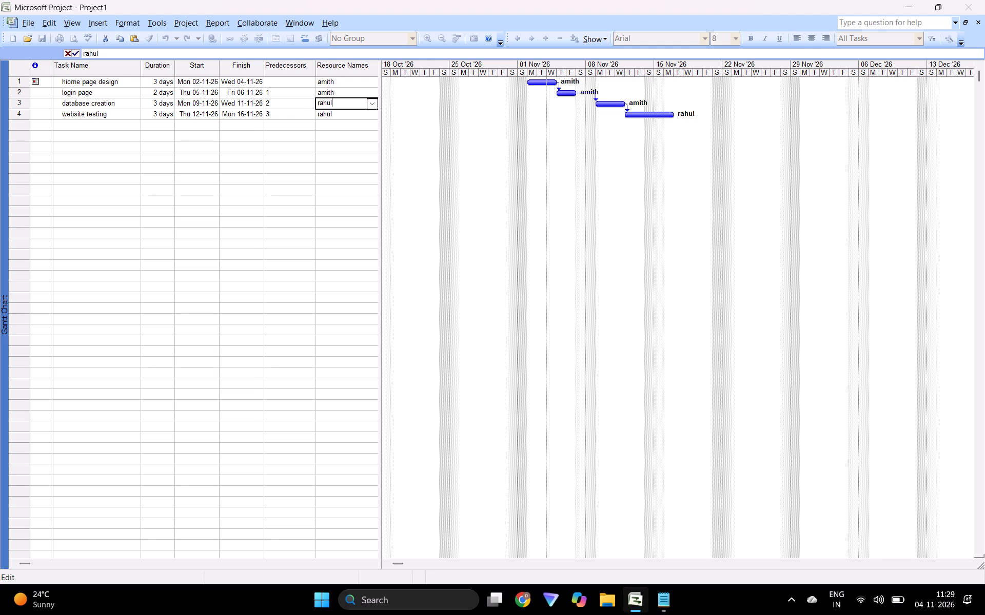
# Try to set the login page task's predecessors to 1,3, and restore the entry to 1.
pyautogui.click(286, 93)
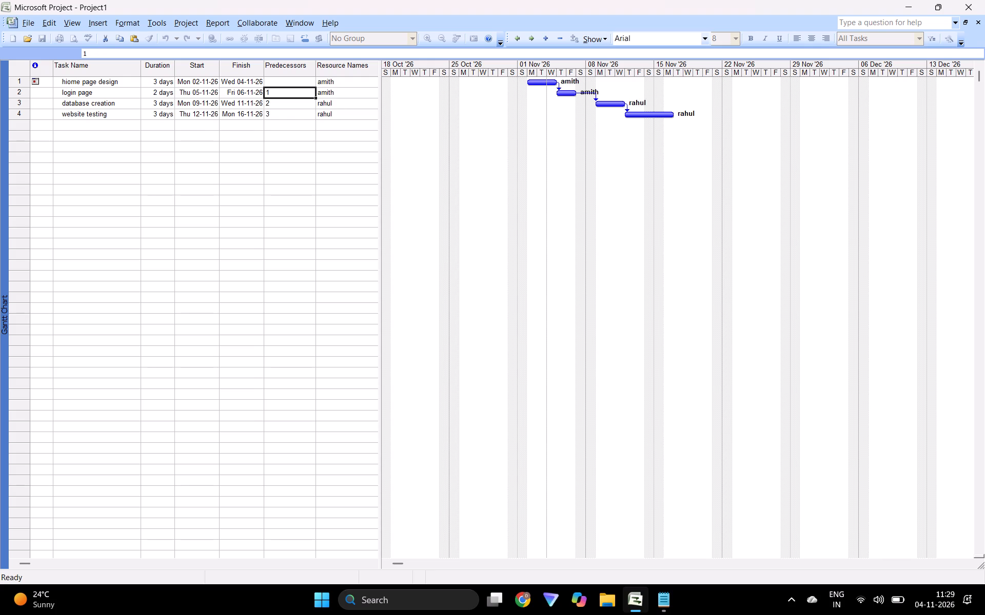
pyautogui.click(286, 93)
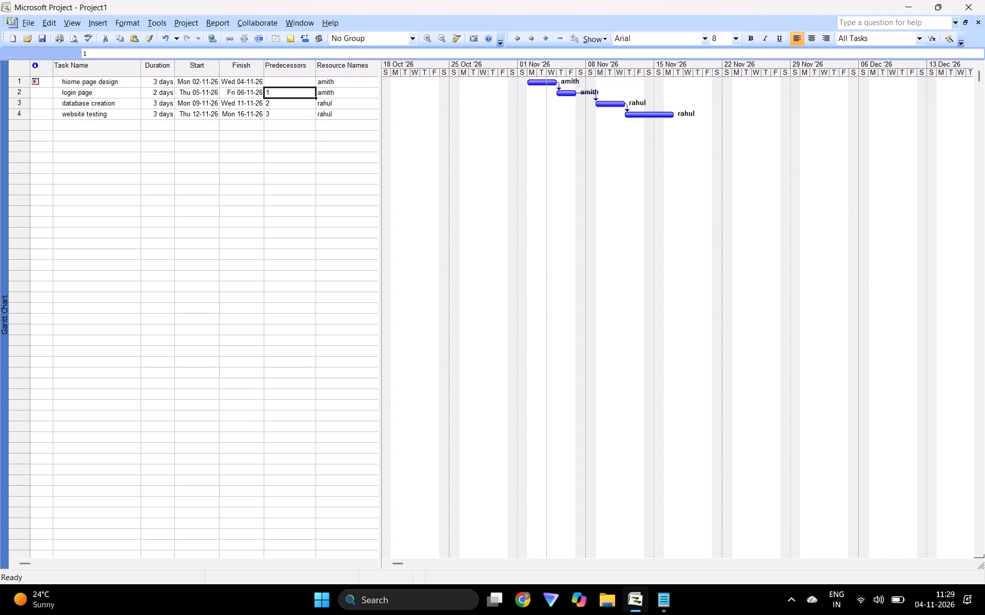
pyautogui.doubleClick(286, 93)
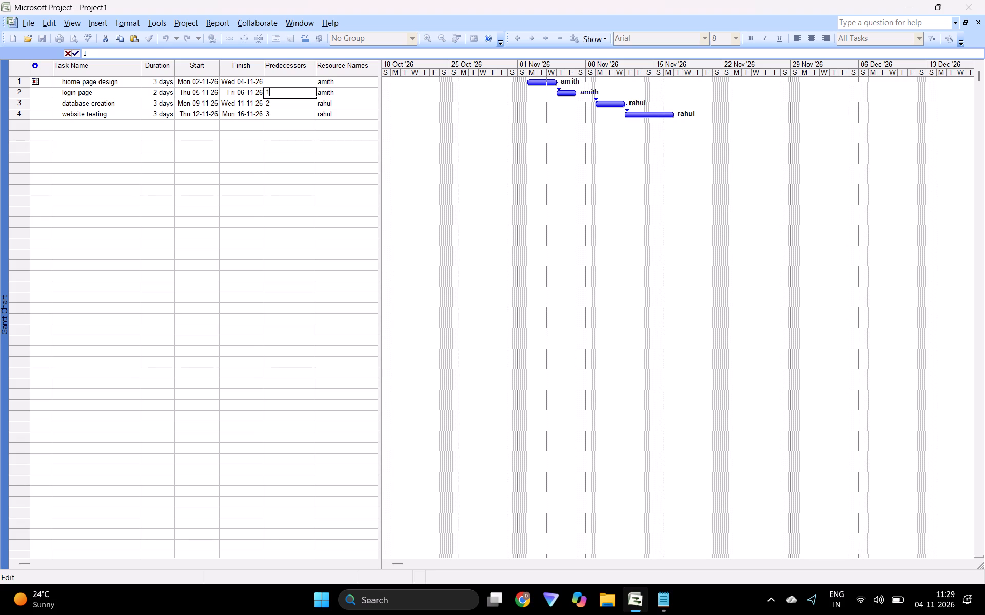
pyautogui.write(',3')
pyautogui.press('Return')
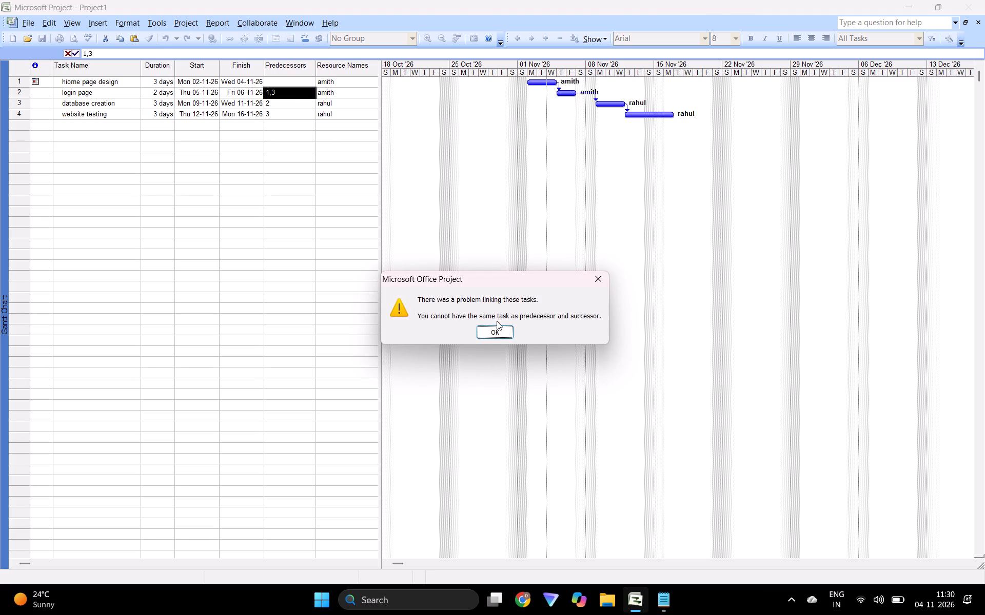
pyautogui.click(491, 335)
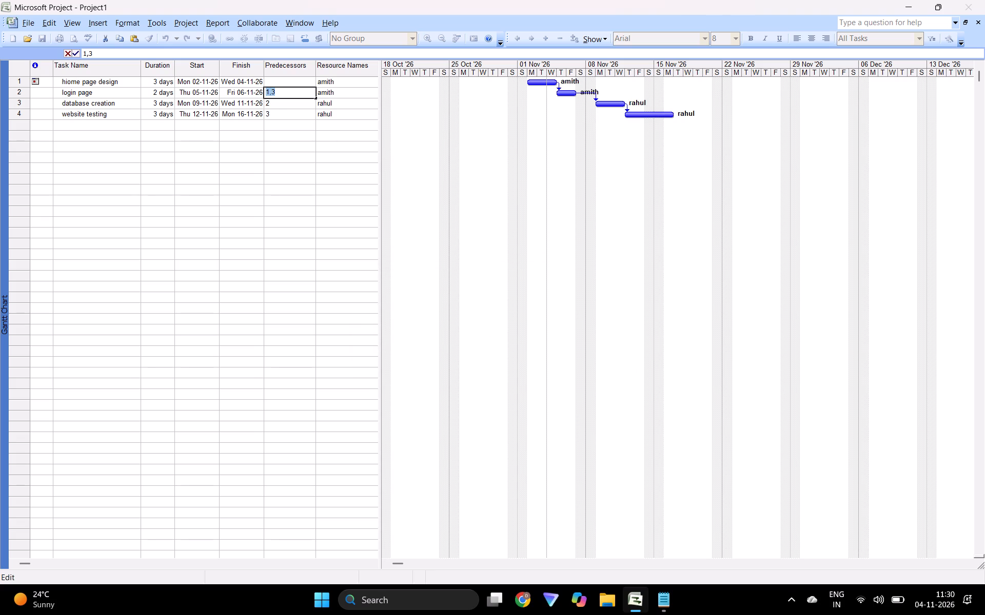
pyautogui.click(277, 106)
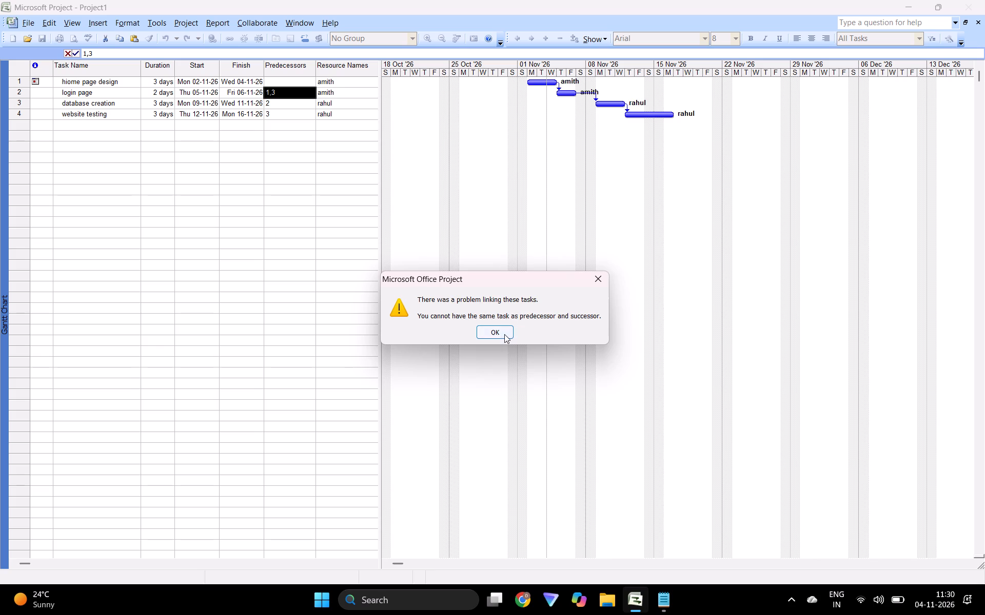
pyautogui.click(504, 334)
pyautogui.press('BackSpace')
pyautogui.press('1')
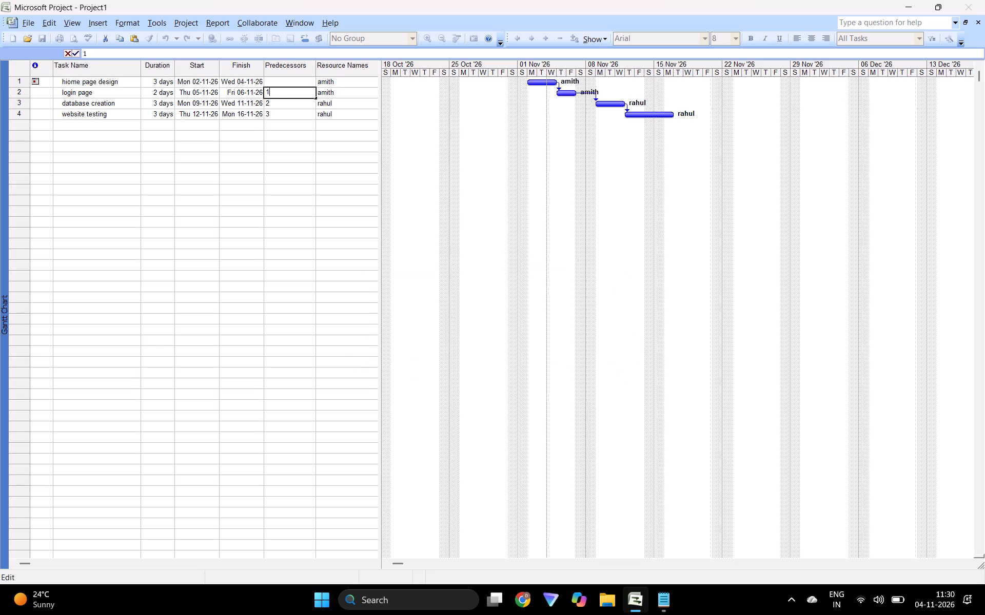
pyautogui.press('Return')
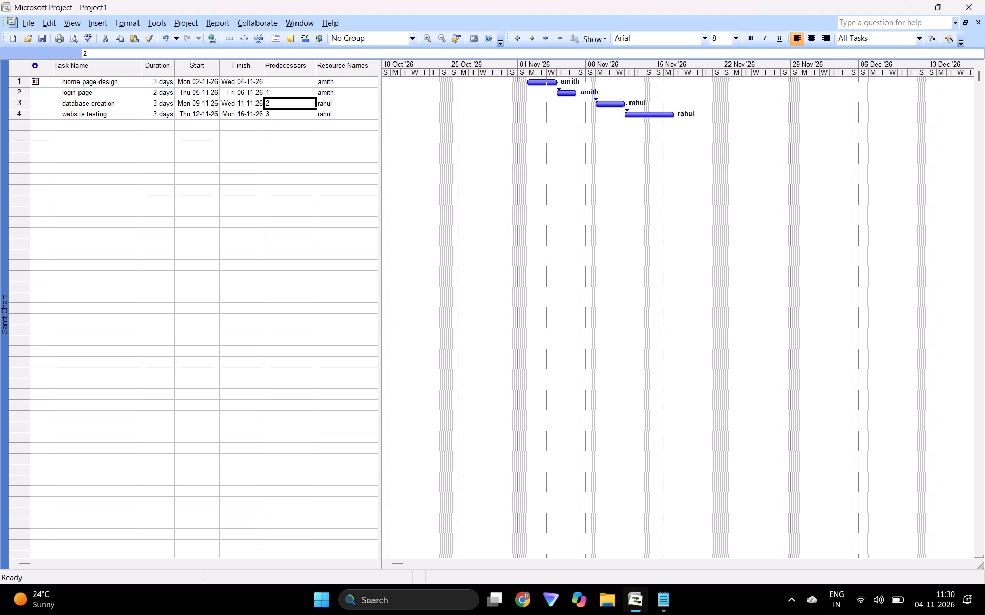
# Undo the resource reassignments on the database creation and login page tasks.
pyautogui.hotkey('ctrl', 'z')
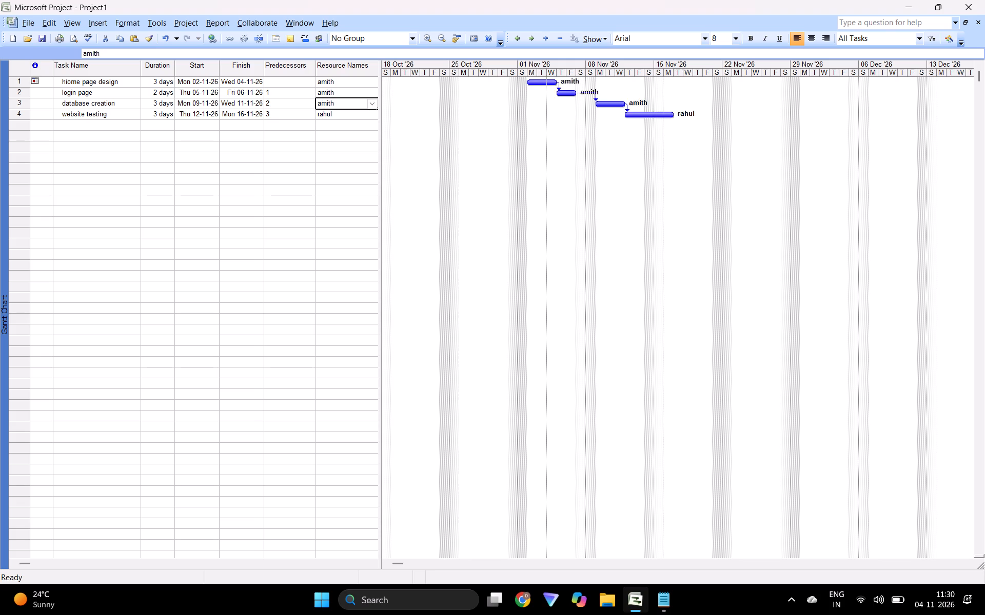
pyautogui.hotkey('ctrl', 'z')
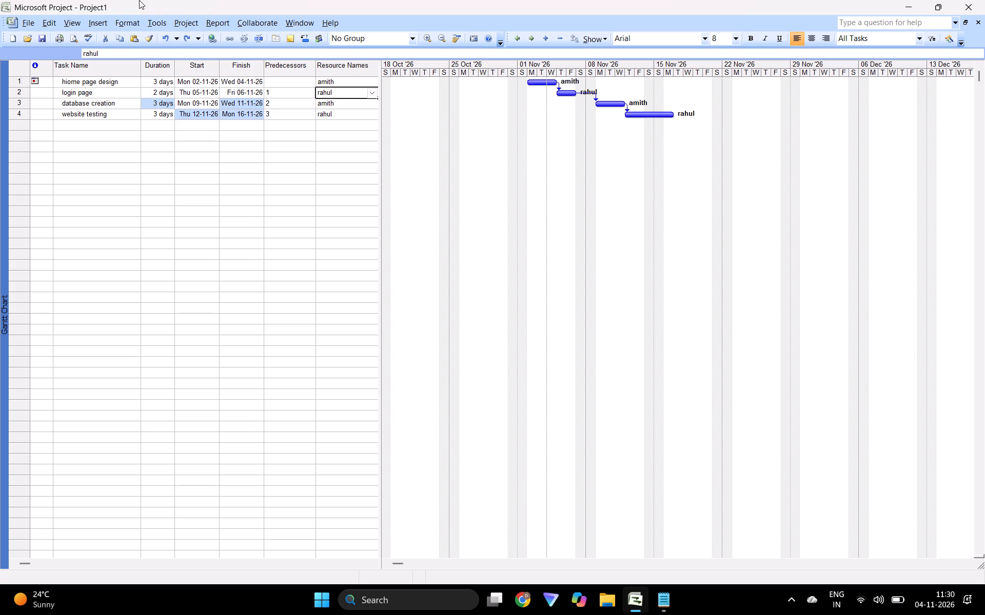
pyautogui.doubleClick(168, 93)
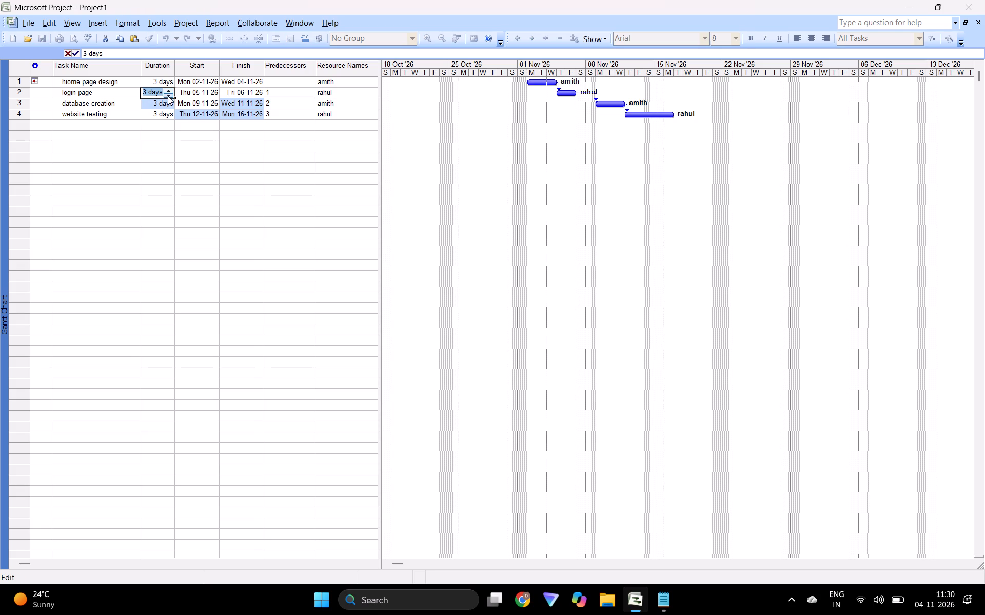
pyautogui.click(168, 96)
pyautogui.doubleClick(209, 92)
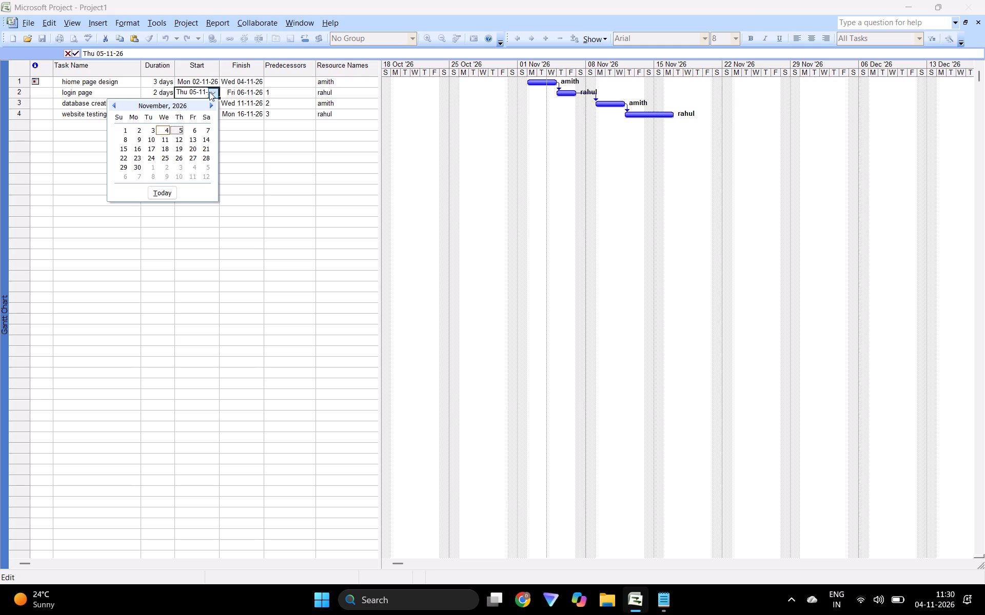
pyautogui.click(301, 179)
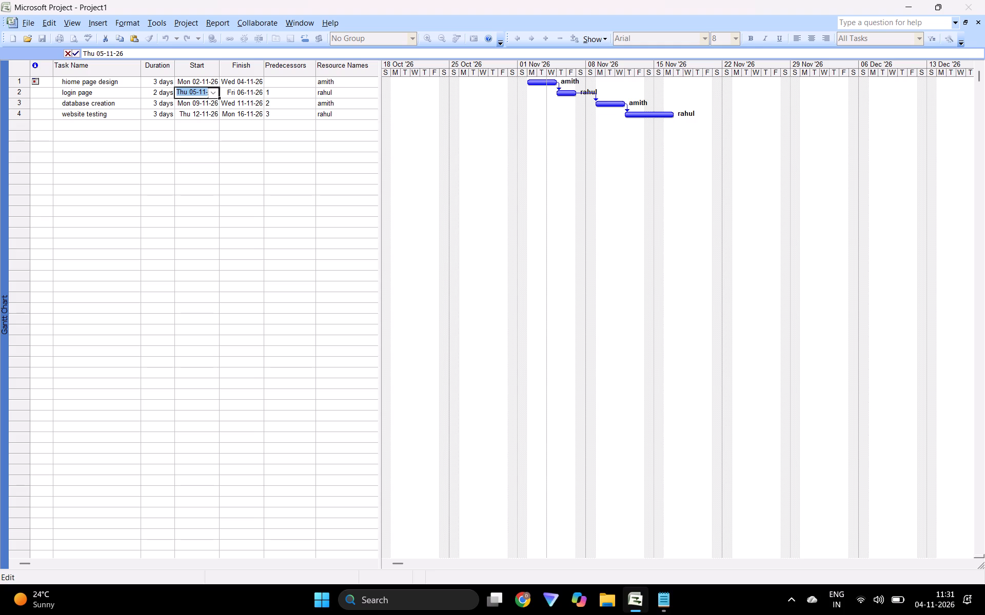
# Set the website testing task's duration to 2 days.
pyautogui.click(159, 114)
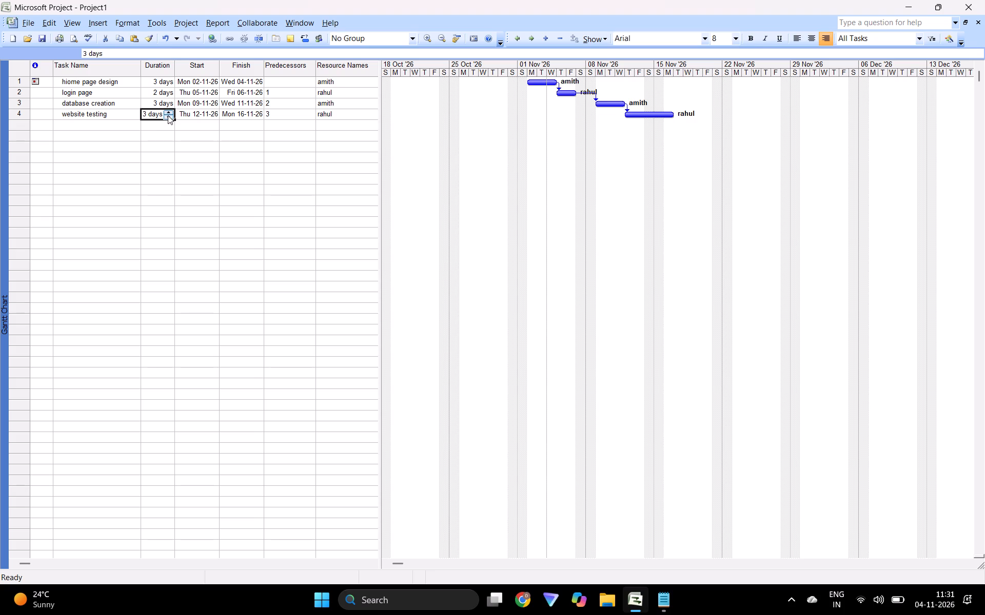
pyautogui.click(168, 116)
pyautogui.click(225, 124)
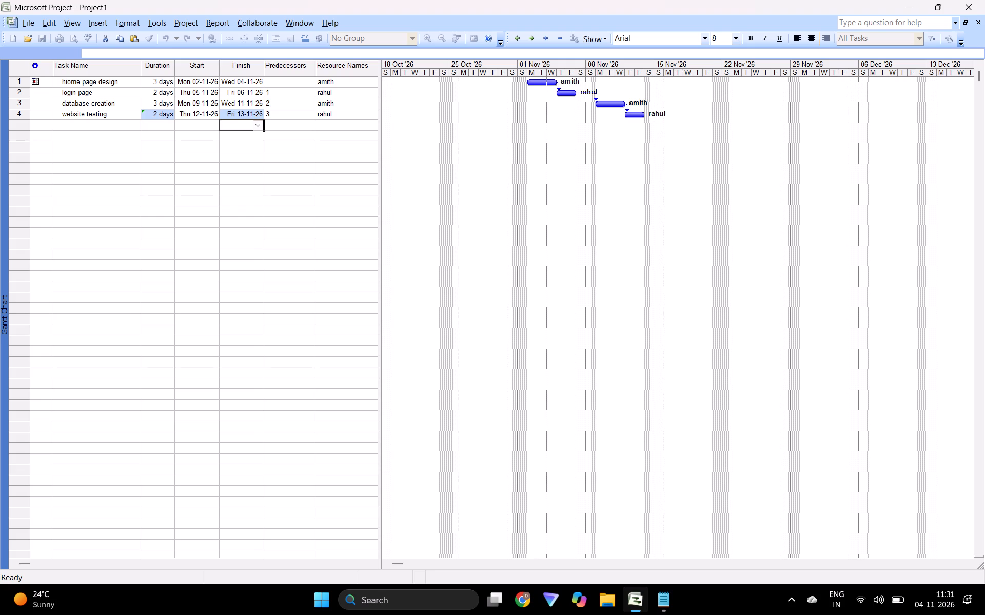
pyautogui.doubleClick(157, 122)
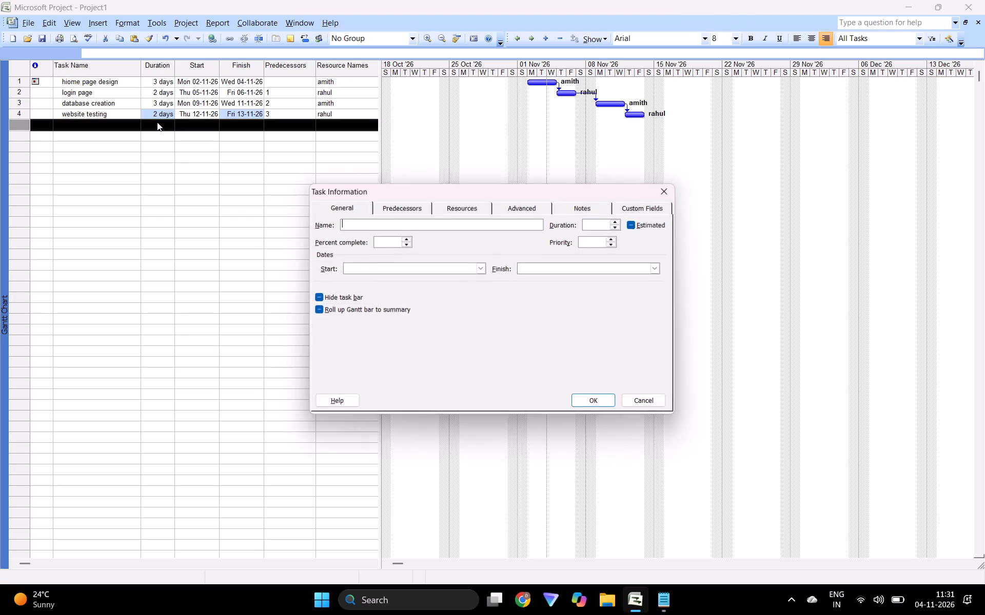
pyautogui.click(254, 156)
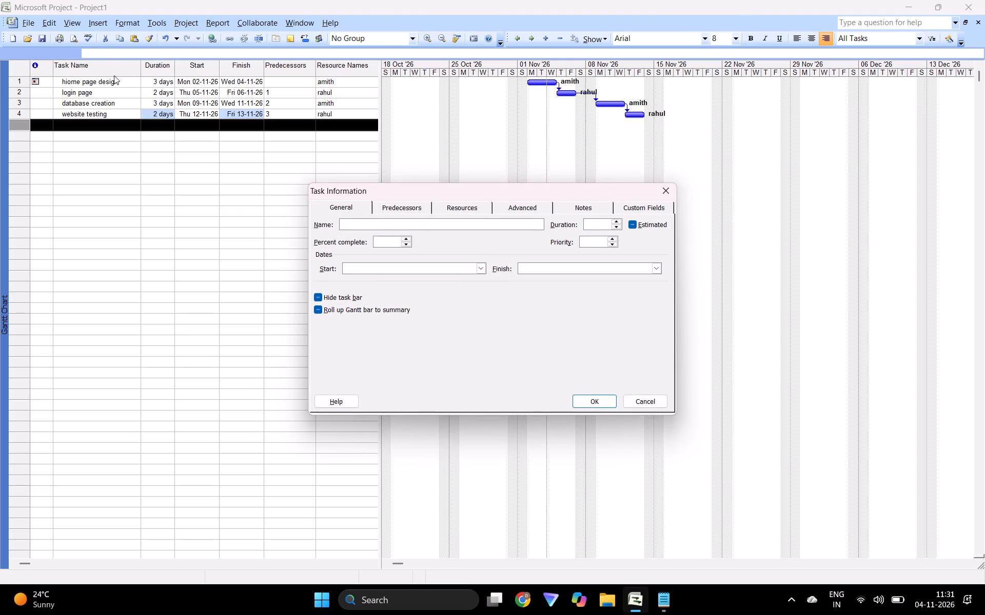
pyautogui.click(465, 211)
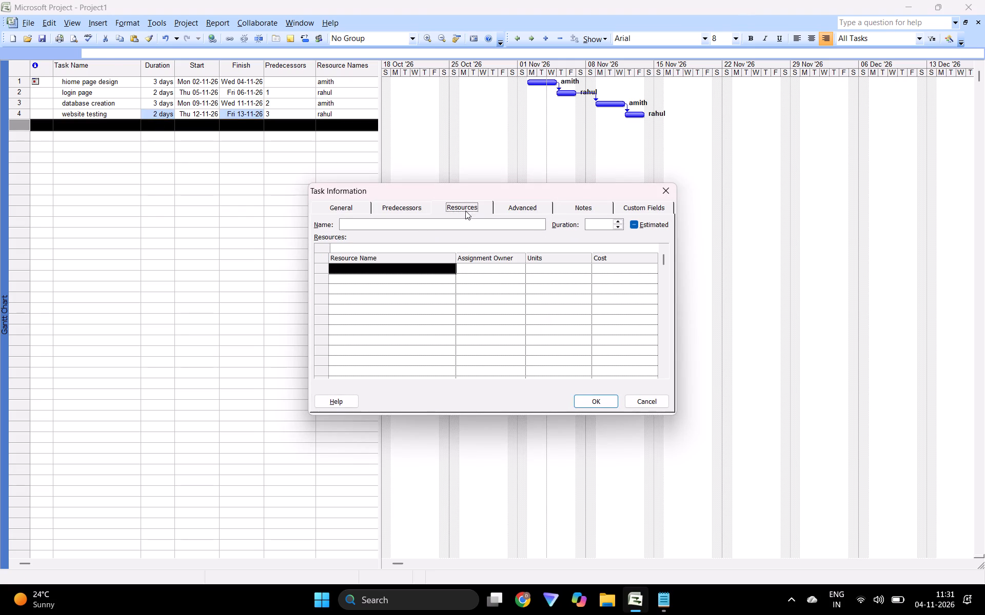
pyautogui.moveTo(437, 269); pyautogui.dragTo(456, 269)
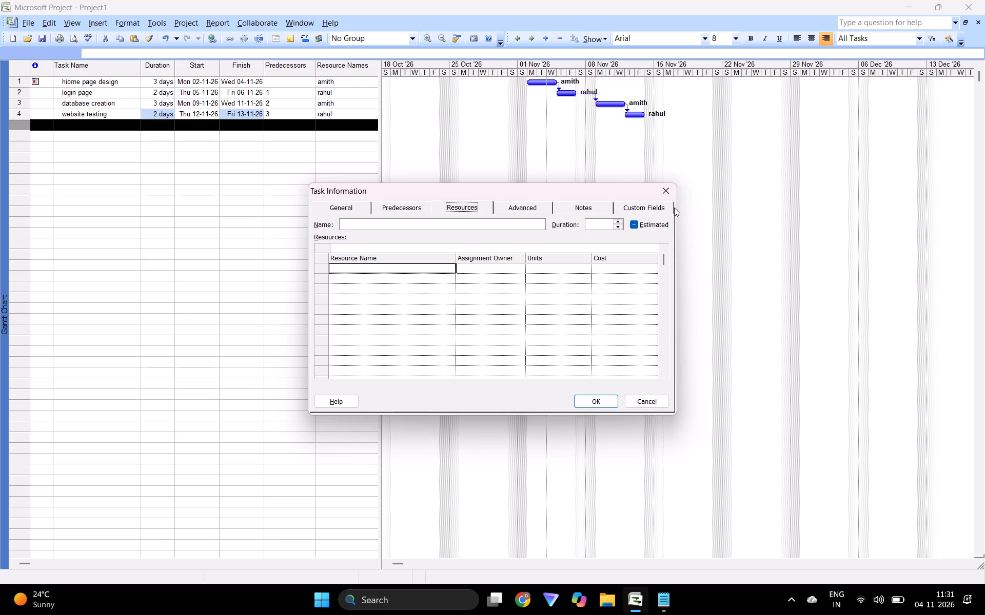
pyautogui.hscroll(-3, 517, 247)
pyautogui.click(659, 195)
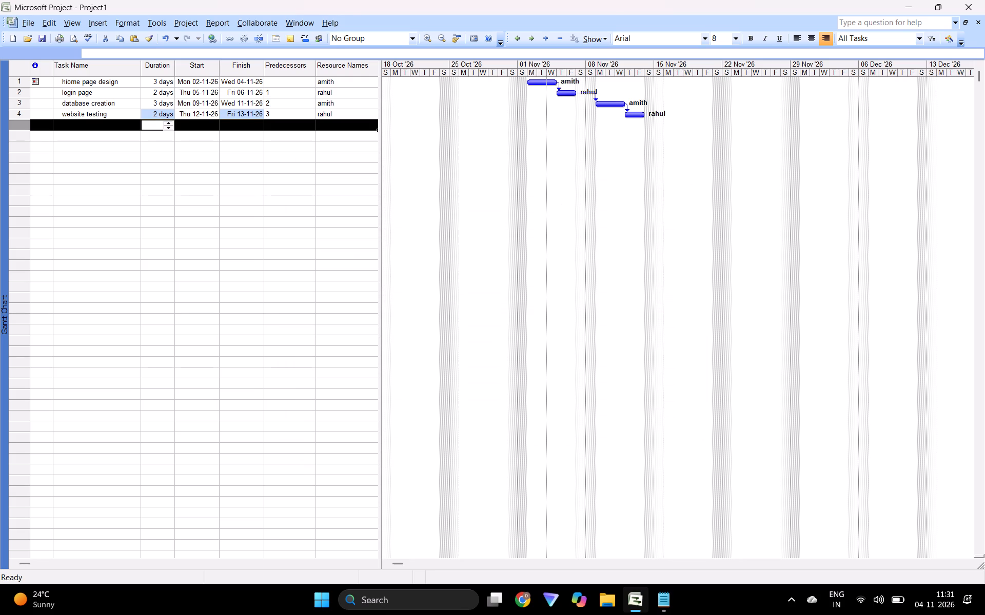
# Review the home page design task's general, predecessor and resource details in Task Information.
pyautogui.doubleClick(281, 84)
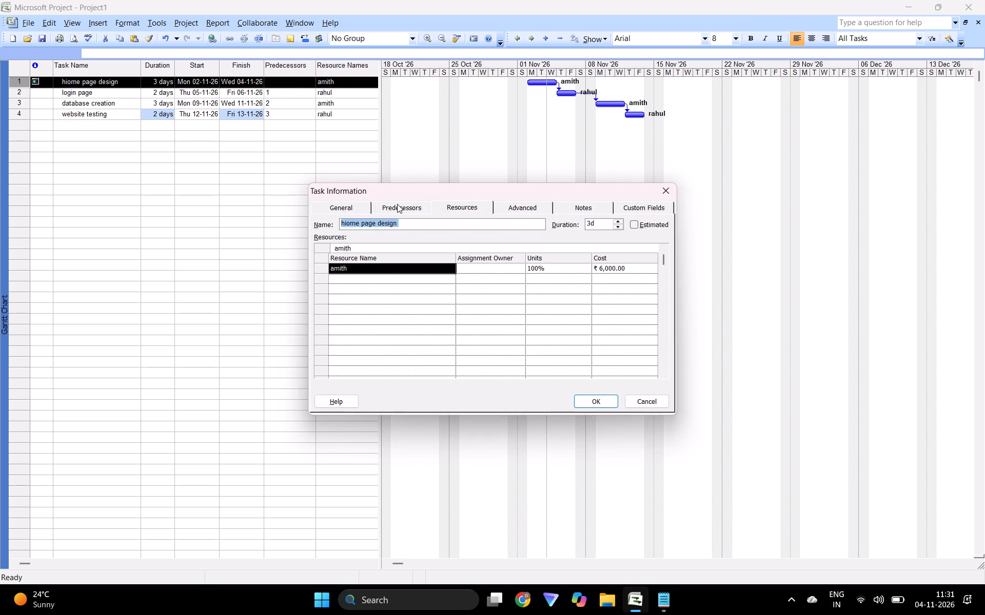
pyautogui.click(397, 204)
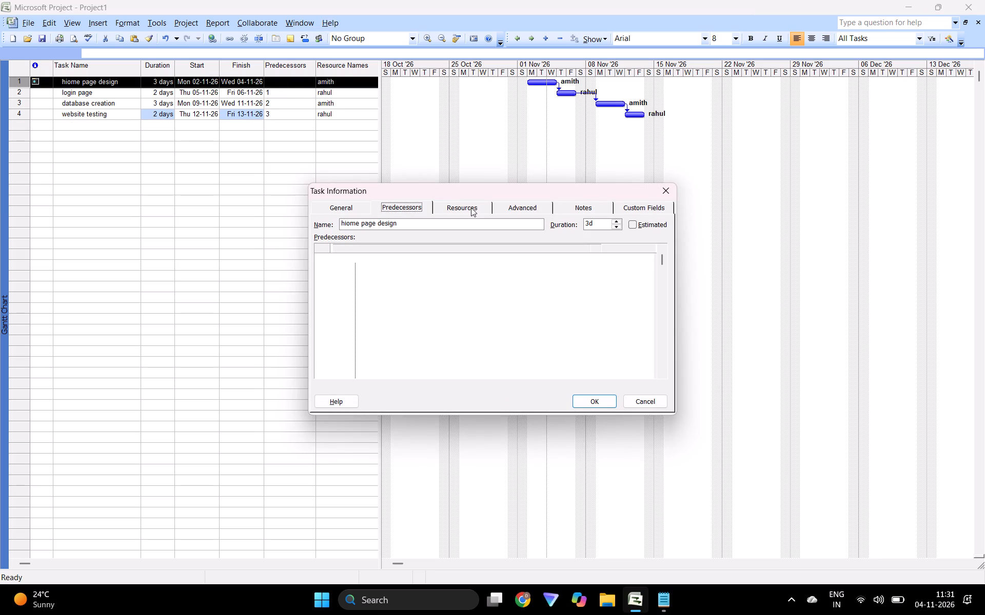
pyautogui.click(388, 204)
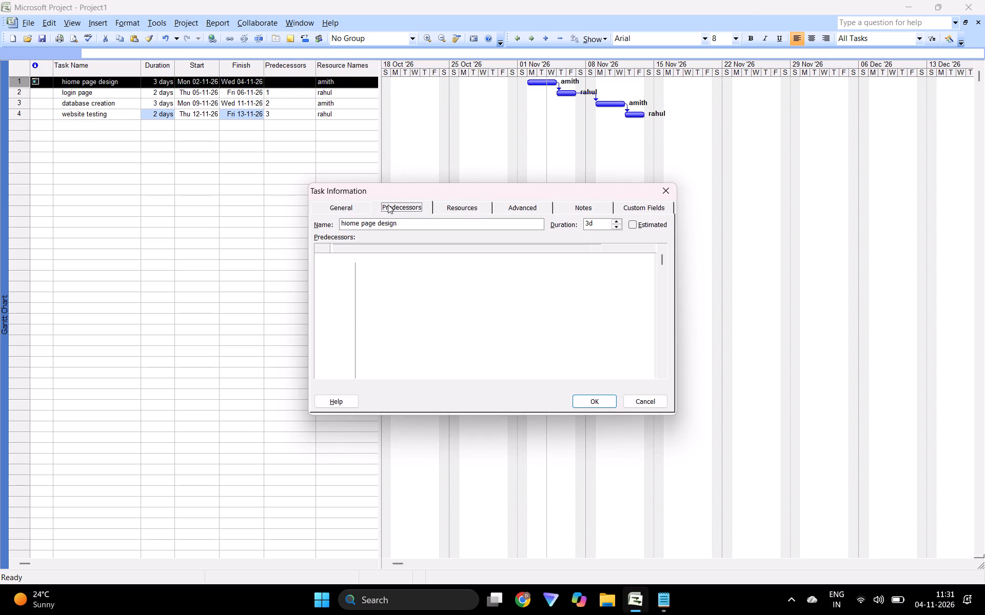
pyautogui.click(388, 204)
pyautogui.click(346, 209)
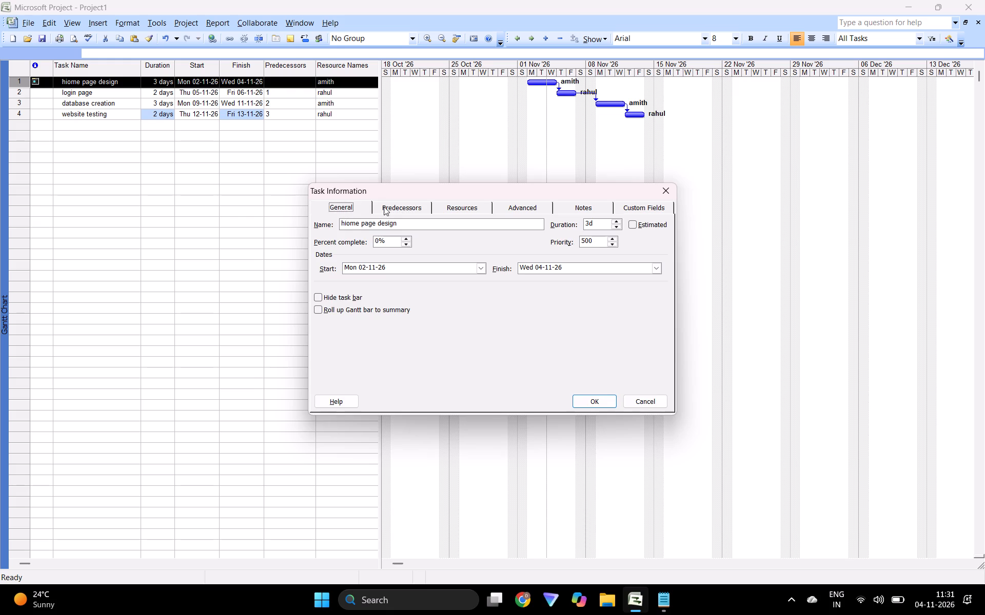
pyautogui.click(399, 207)
pyautogui.click(460, 207)
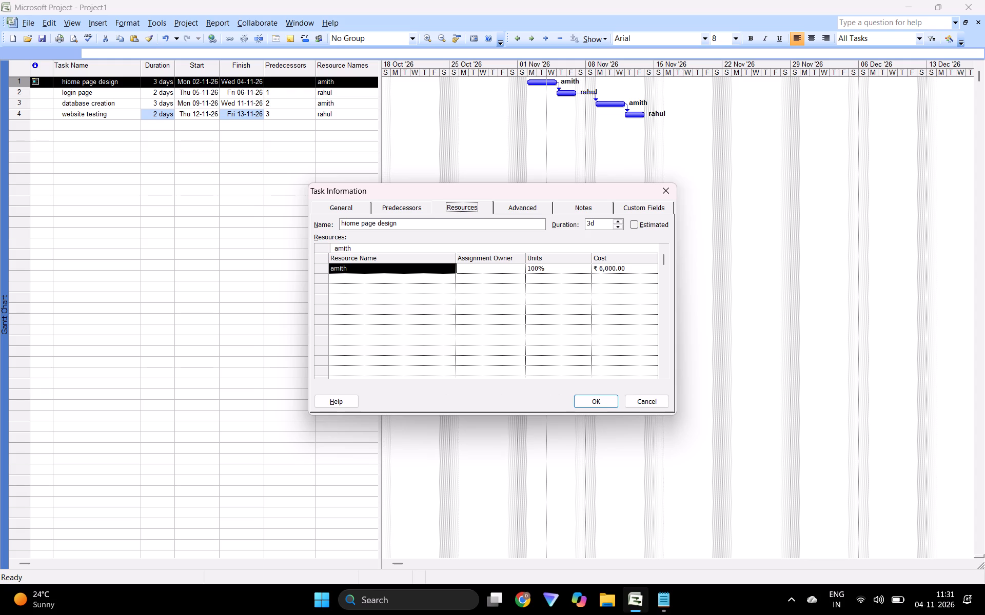
pyautogui.click(674, 186)
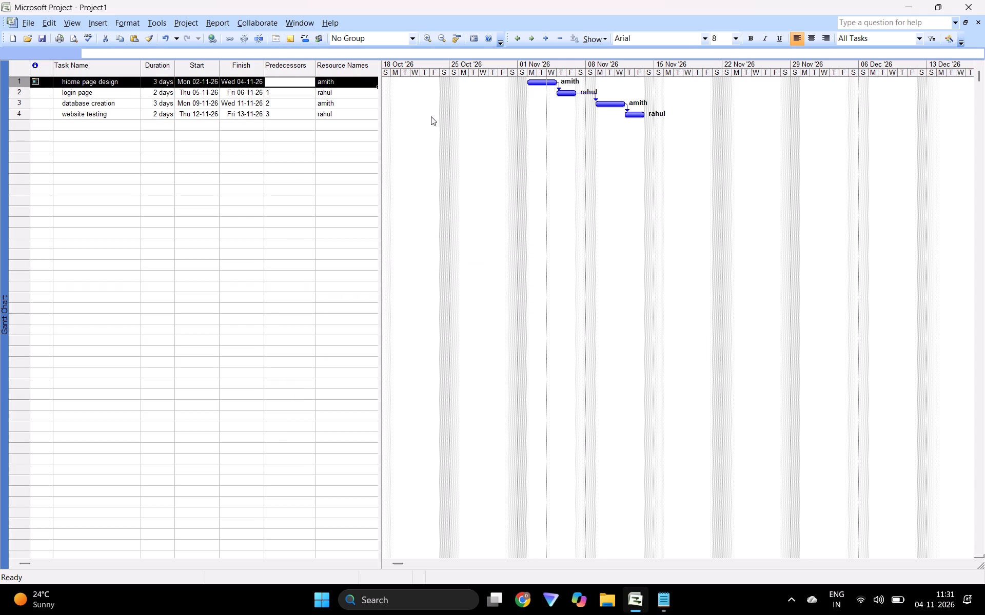
# Check the resources in the Resource Sheet view and return to the Gantt Chart view.
pyautogui.click(83, 15)
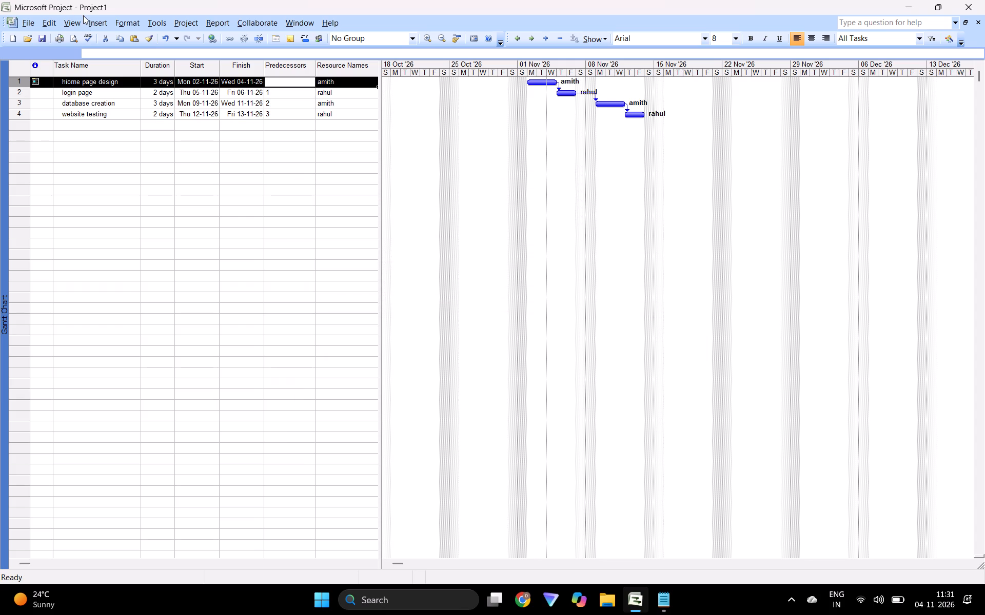
pyautogui.click(78, 23)
pyautogui.click(70, 124)
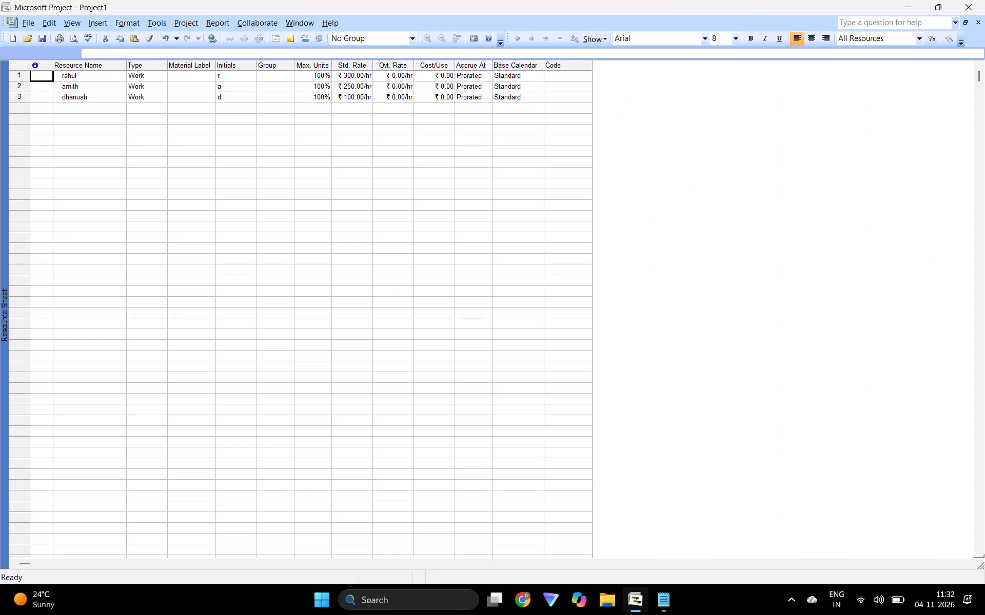
pyautogui.click(71, 15)
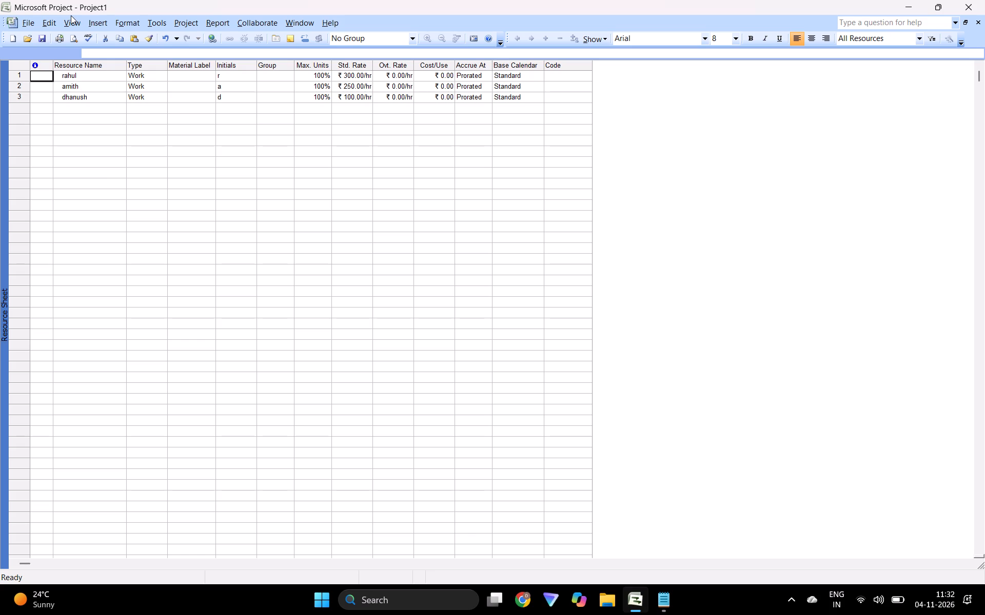
pyautogui.click(71, 18)
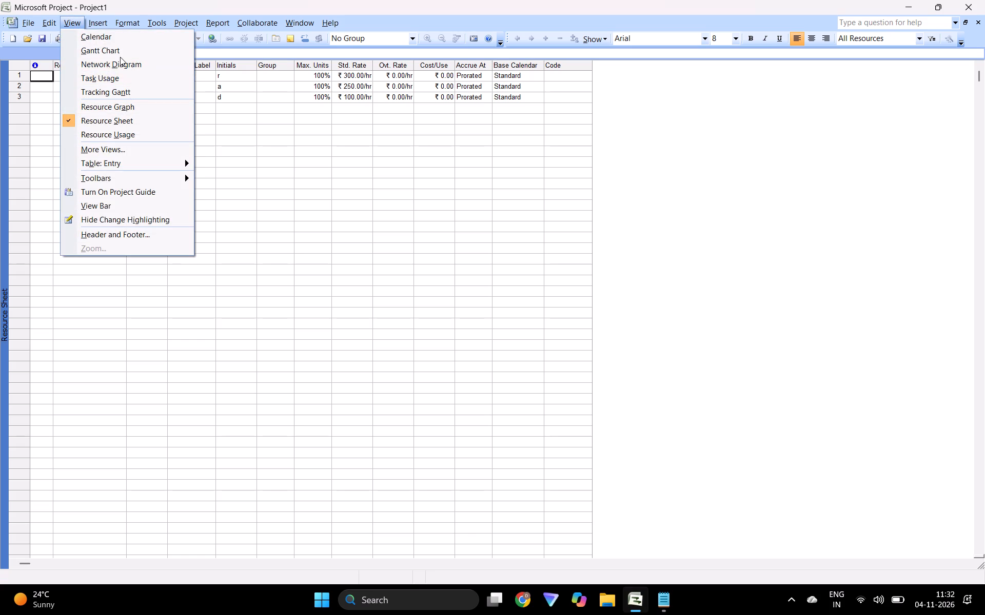
pyautogui.click(119, 52)
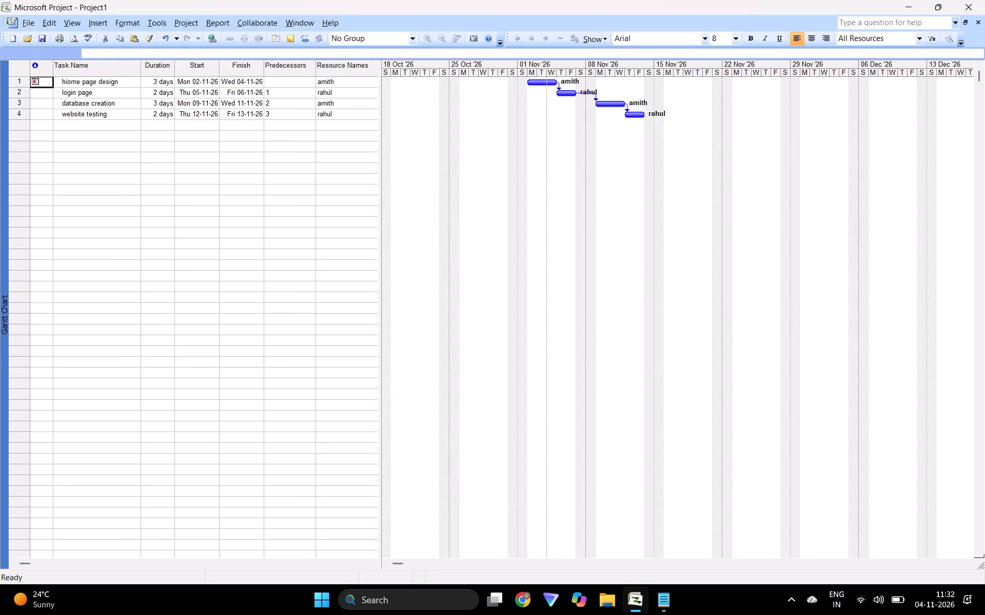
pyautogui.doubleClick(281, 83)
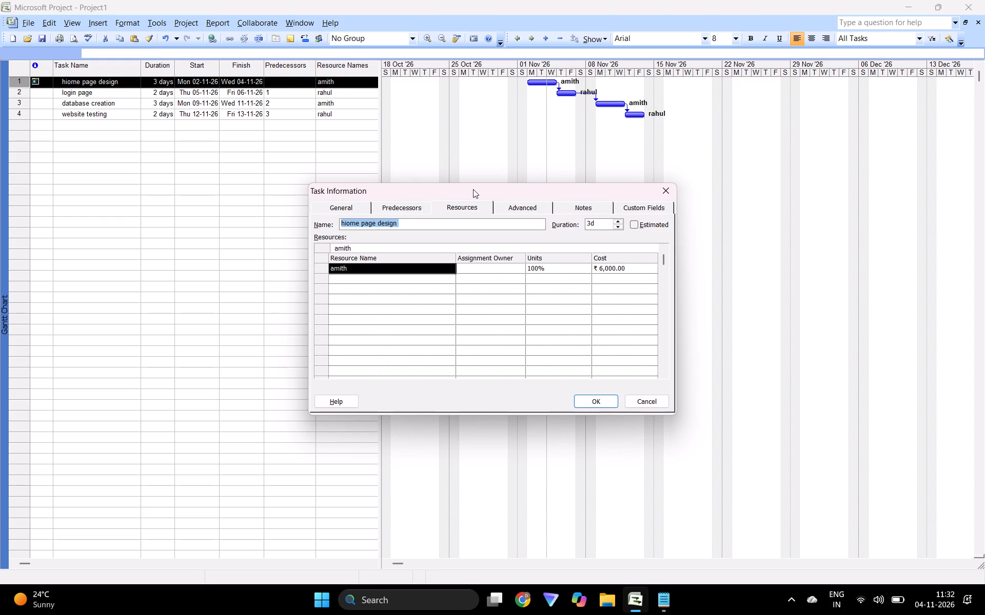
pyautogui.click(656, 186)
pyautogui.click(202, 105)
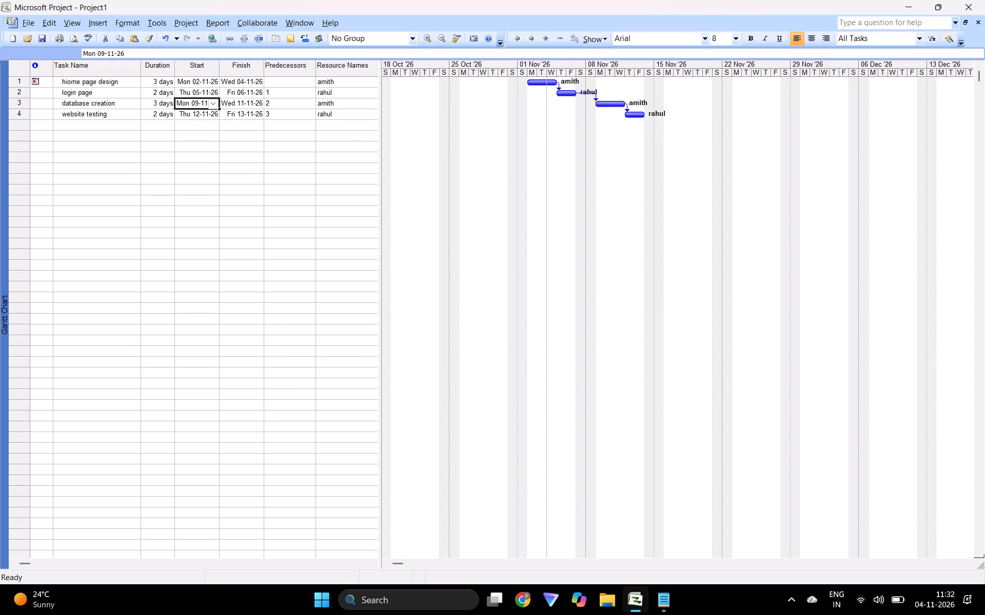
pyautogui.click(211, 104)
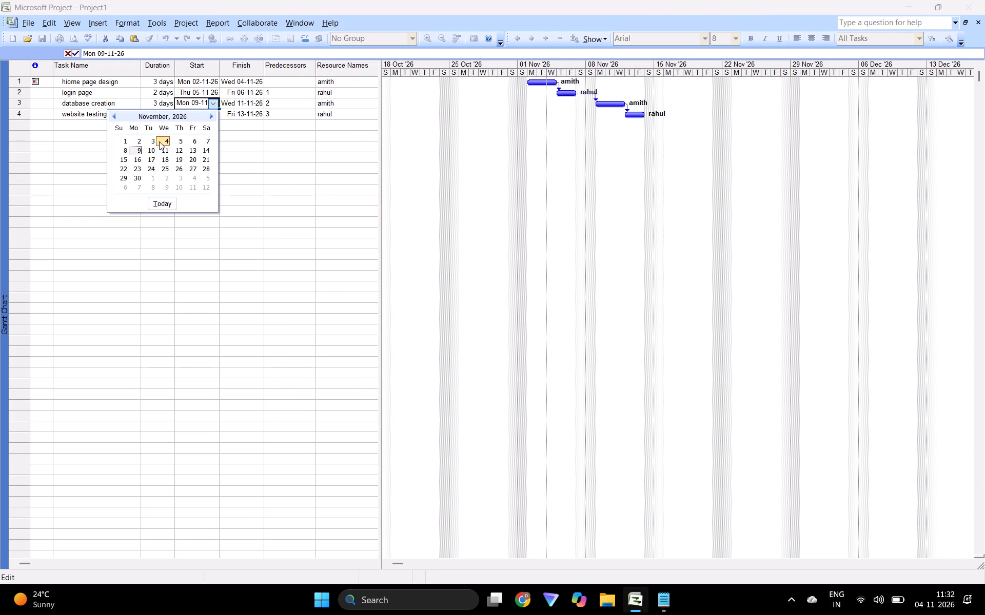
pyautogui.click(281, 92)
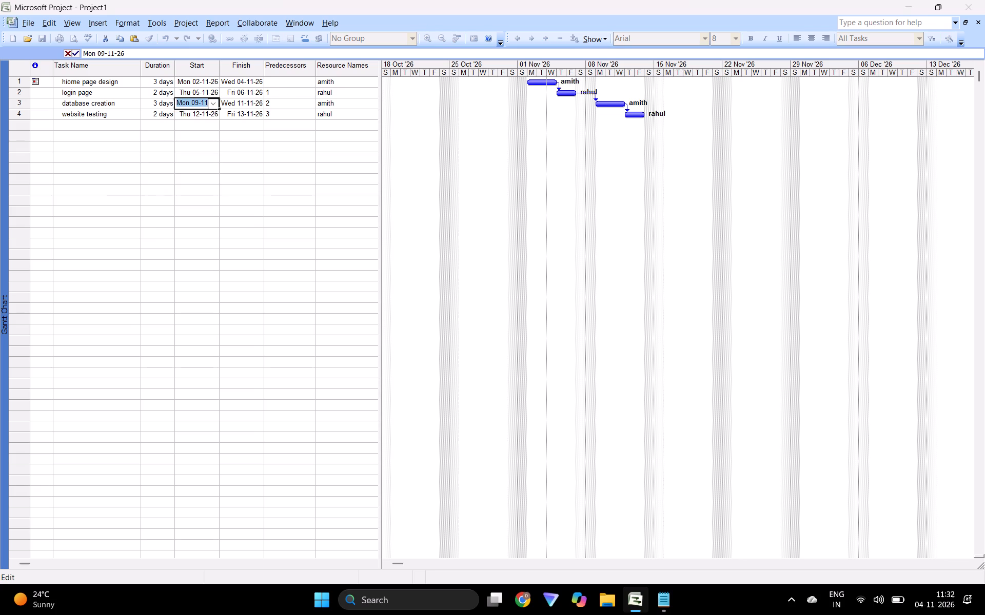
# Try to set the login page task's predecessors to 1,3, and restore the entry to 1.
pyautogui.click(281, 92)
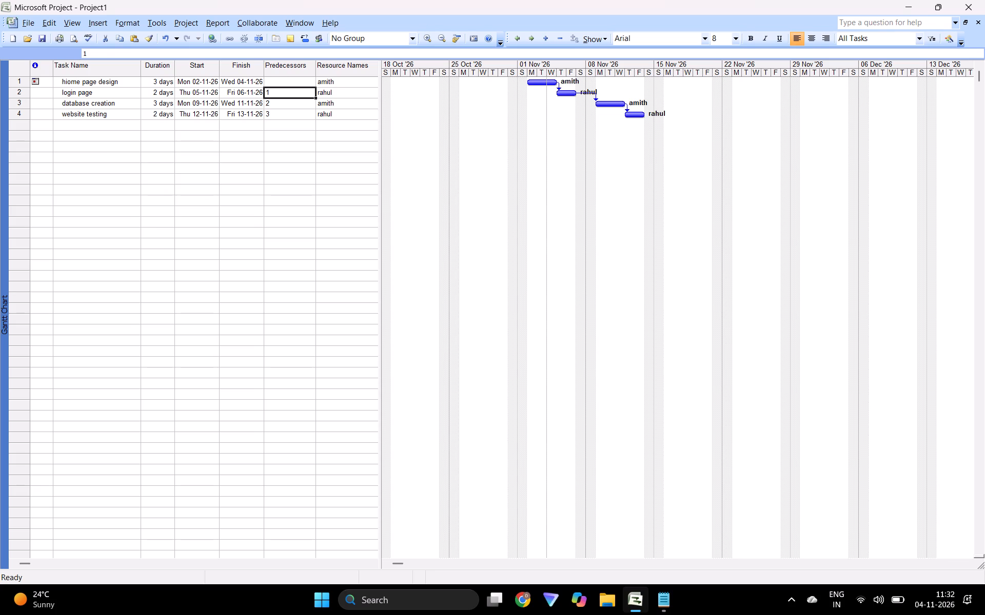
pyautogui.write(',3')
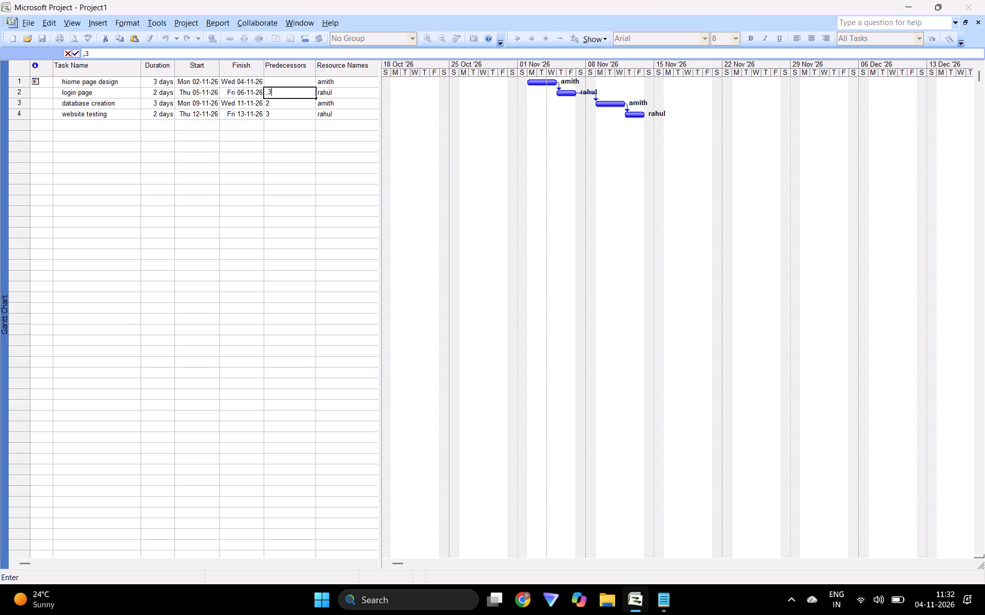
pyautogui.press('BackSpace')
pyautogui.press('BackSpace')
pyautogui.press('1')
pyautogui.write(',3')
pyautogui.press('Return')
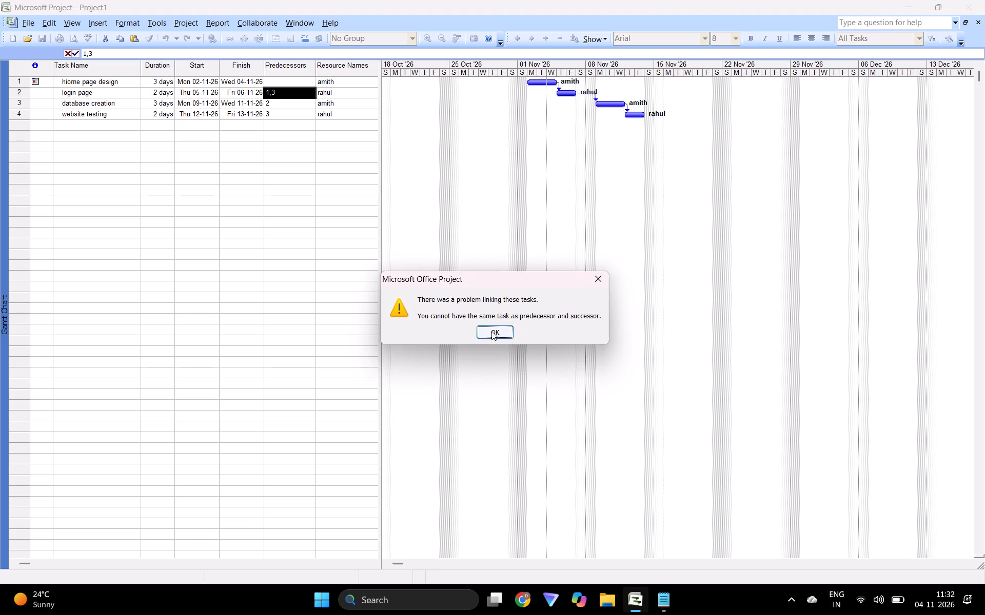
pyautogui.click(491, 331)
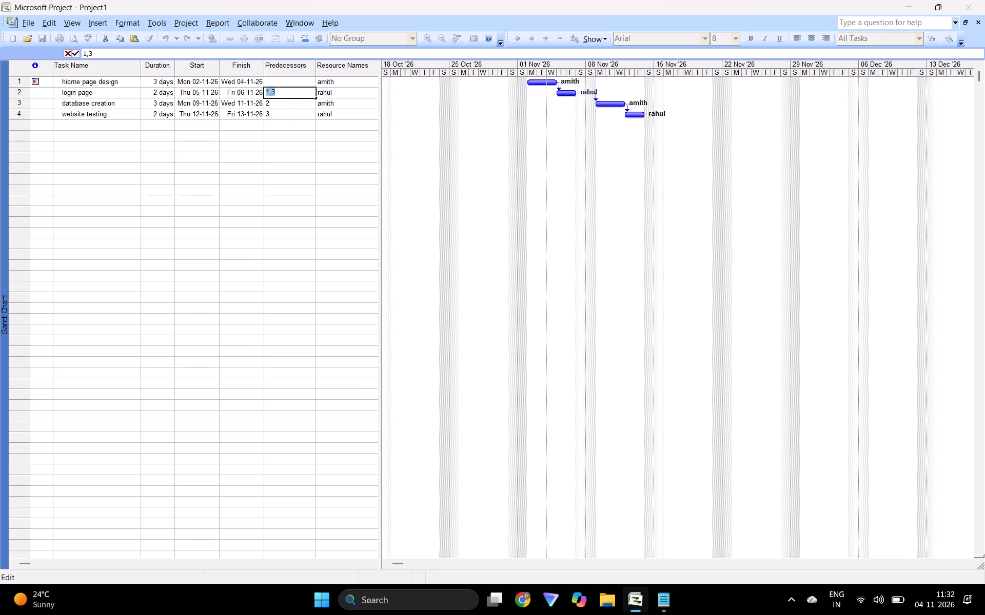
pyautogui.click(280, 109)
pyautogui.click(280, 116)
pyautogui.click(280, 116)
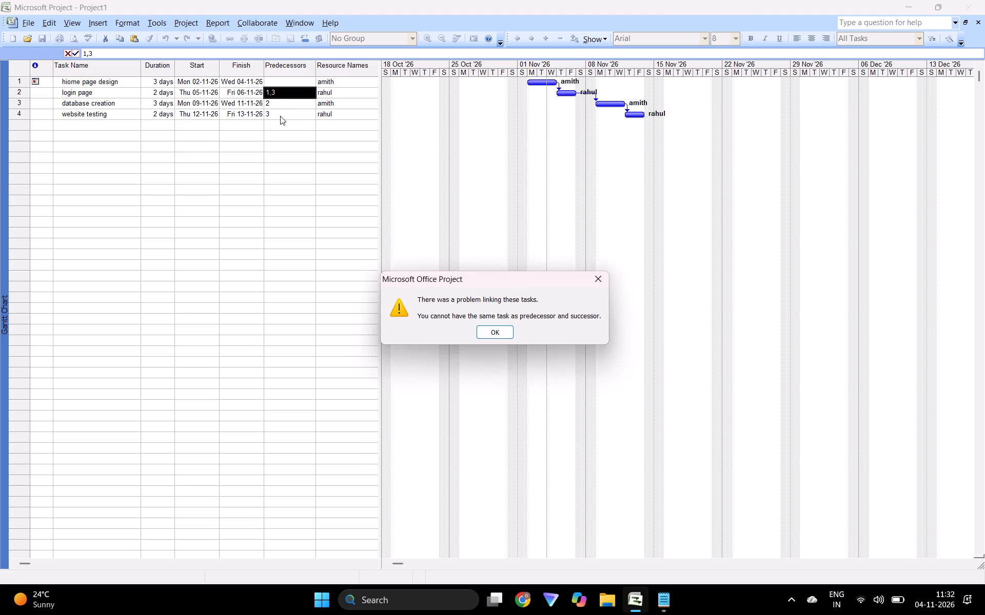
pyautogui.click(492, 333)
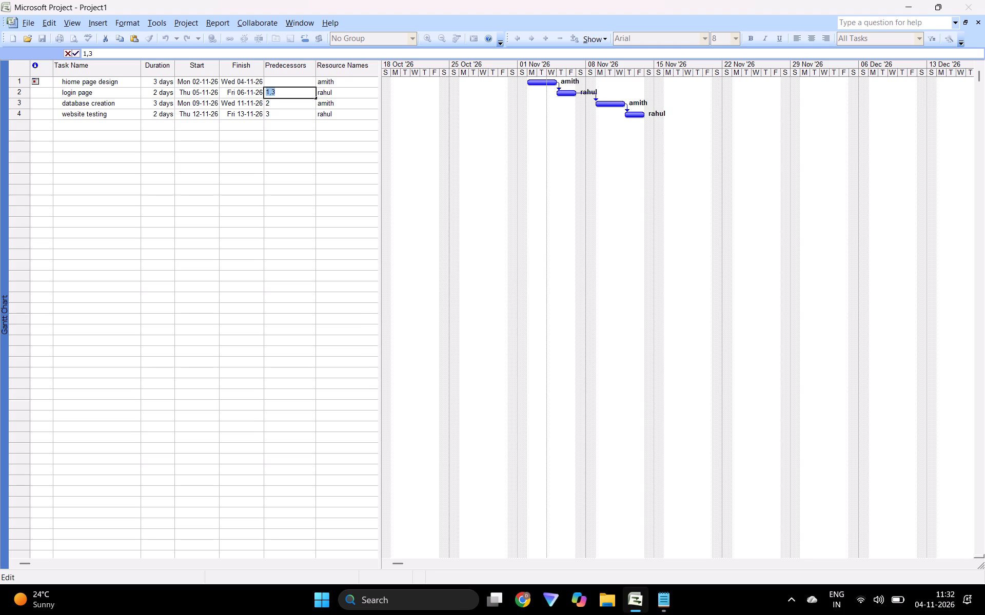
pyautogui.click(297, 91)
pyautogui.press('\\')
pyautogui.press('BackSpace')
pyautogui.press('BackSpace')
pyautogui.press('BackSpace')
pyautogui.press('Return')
# Select rahul as the resource for both the login page and home page design tasks.
pyautogui.click(345, 94)
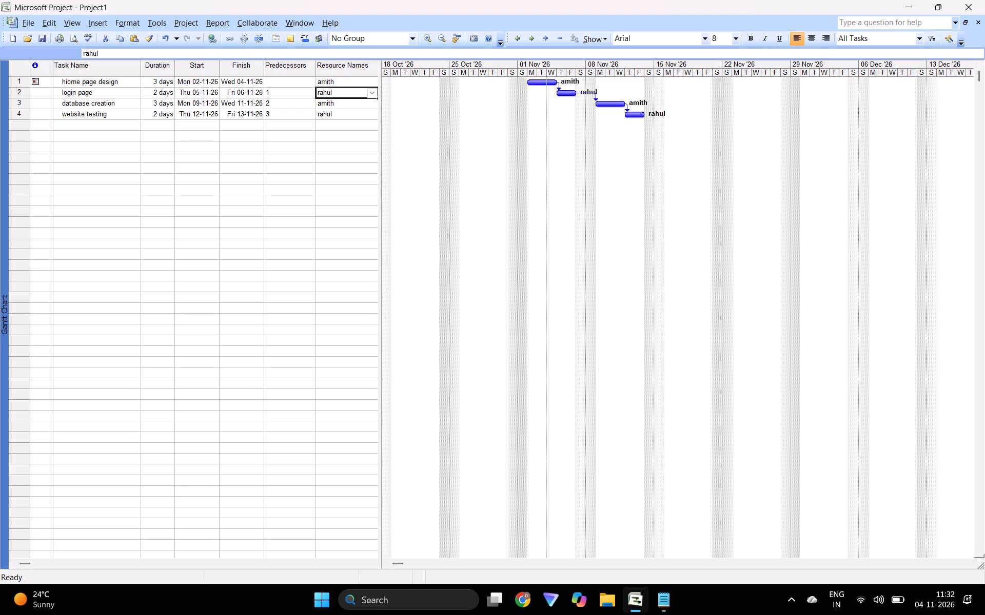
pyautogui.click(372, 91)
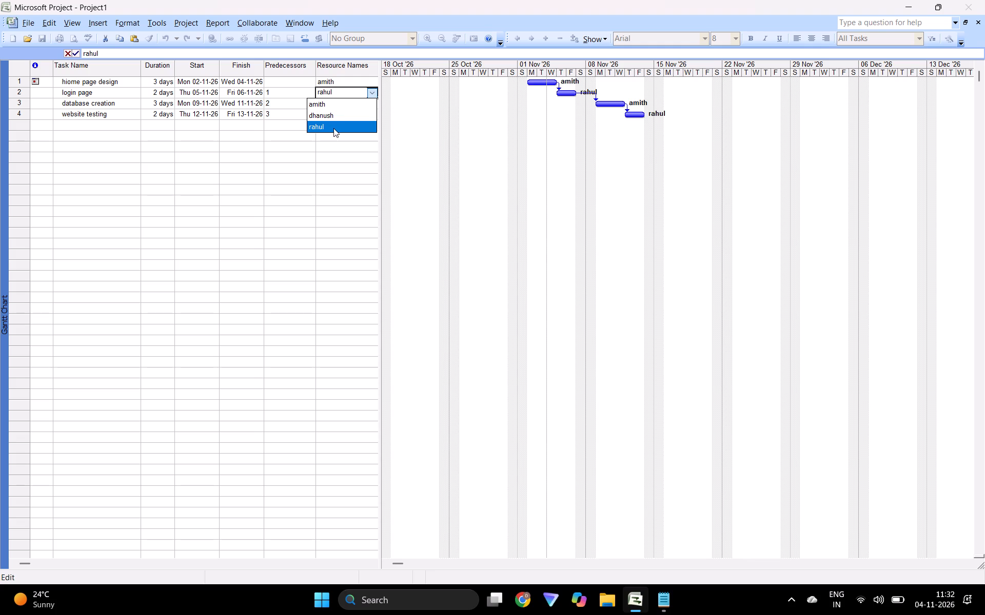
pyautogui.click(333, 128)
pyautogui.click(346, 81)
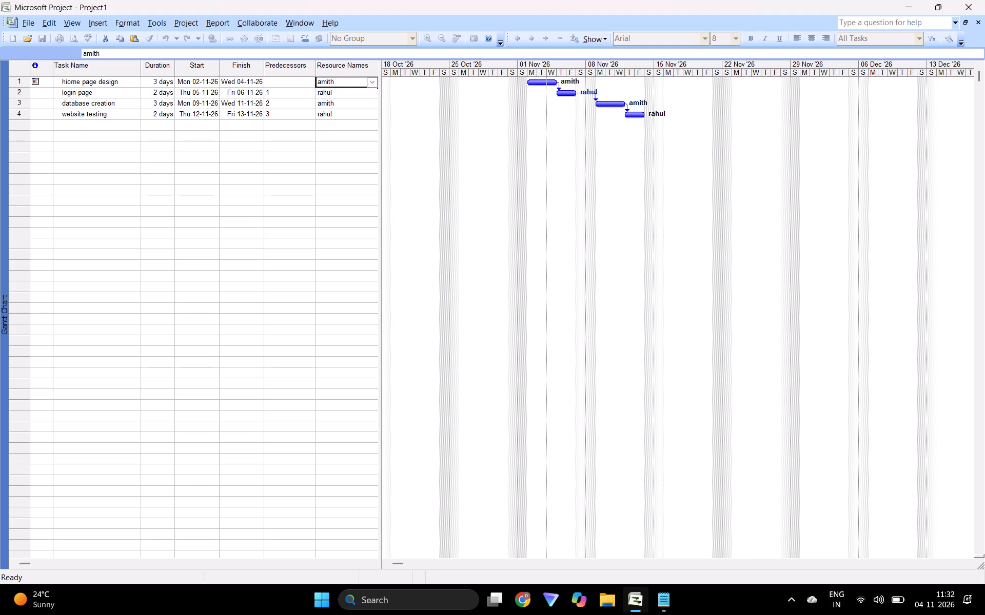
pyautogui.click(370, 85)
pyautogui.click(338, 116)
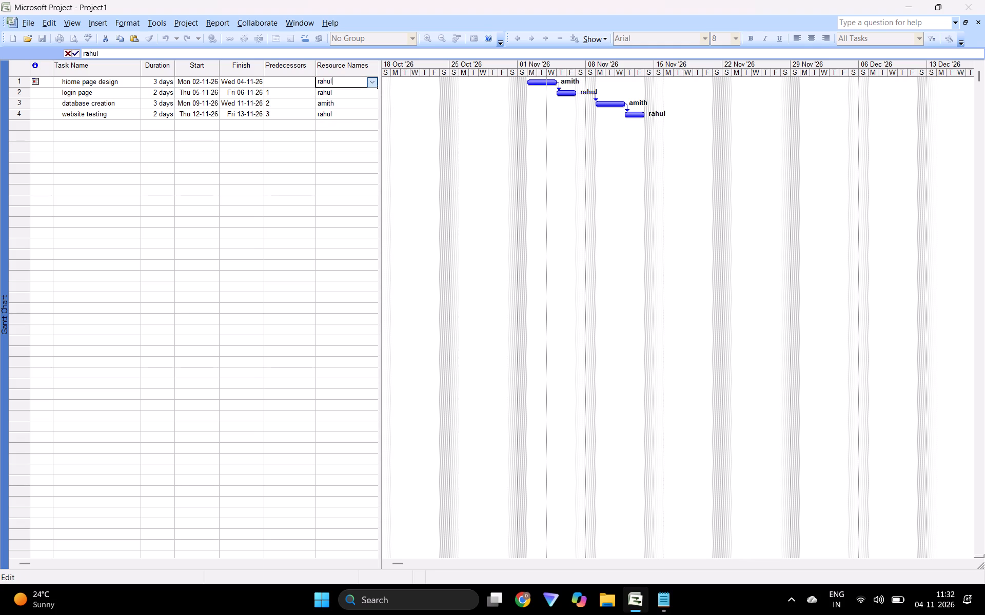
pyautogui.moveTo(343, 119); pyautogui.dragTo(340, 112)
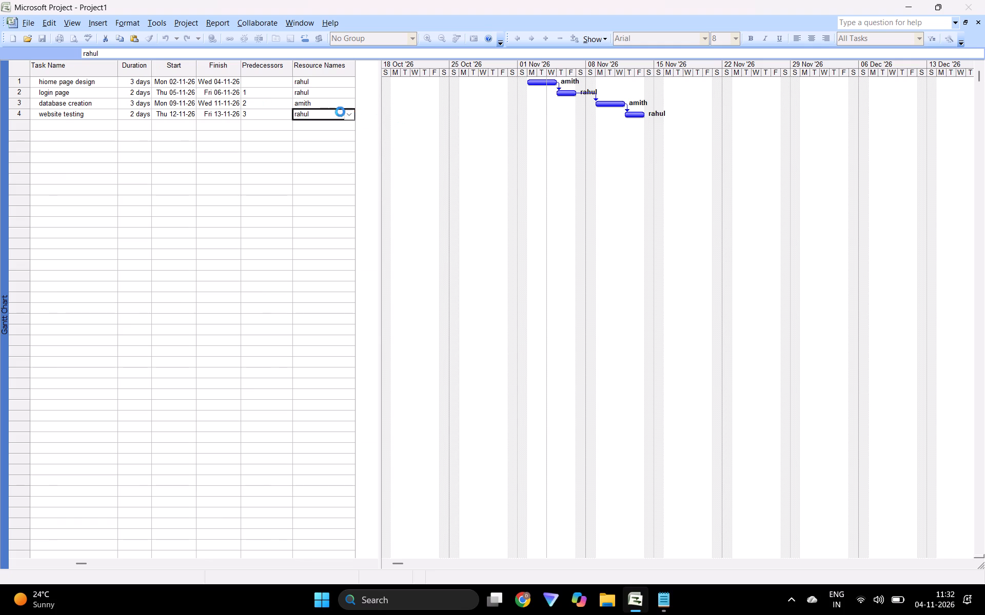
# Assign amith as the resource for the website testing task.
pyautogui.moveTo(340, 112); pyautogui.dragTo(352, 115)
pyautogui.click(352, 115)
pyautogui.click(322, 121)
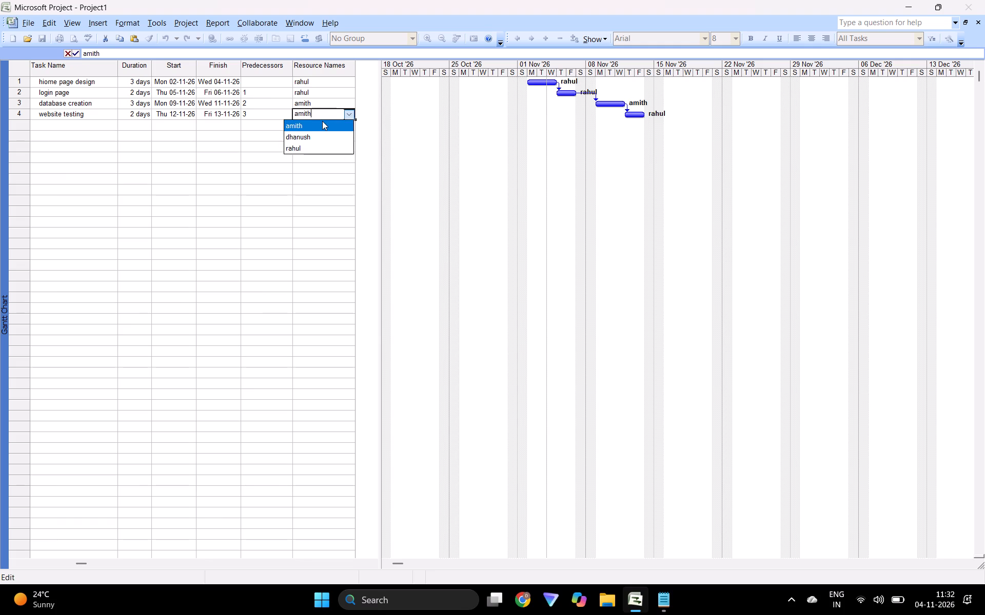
pyautogui.click(255, 95)
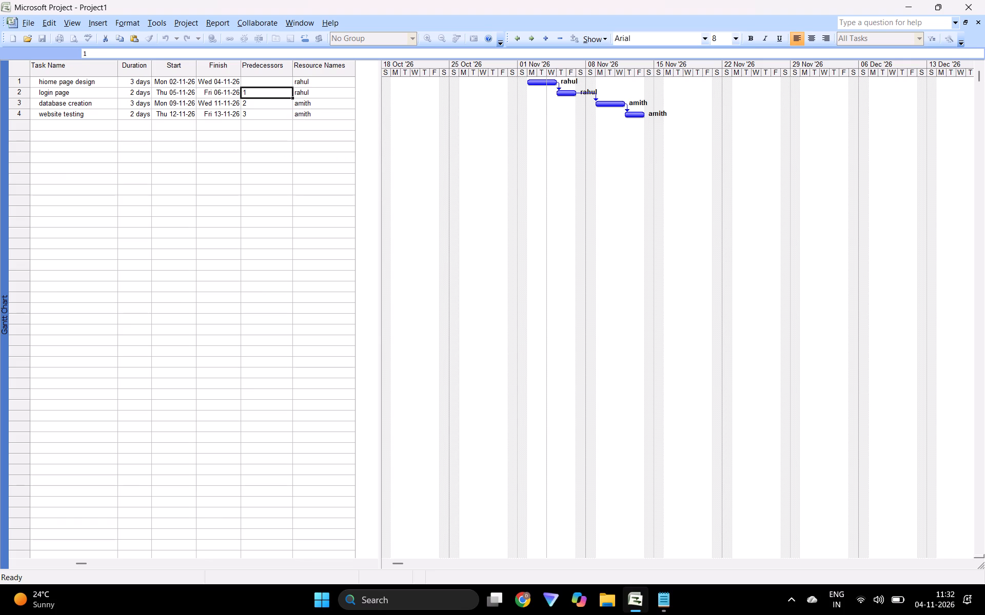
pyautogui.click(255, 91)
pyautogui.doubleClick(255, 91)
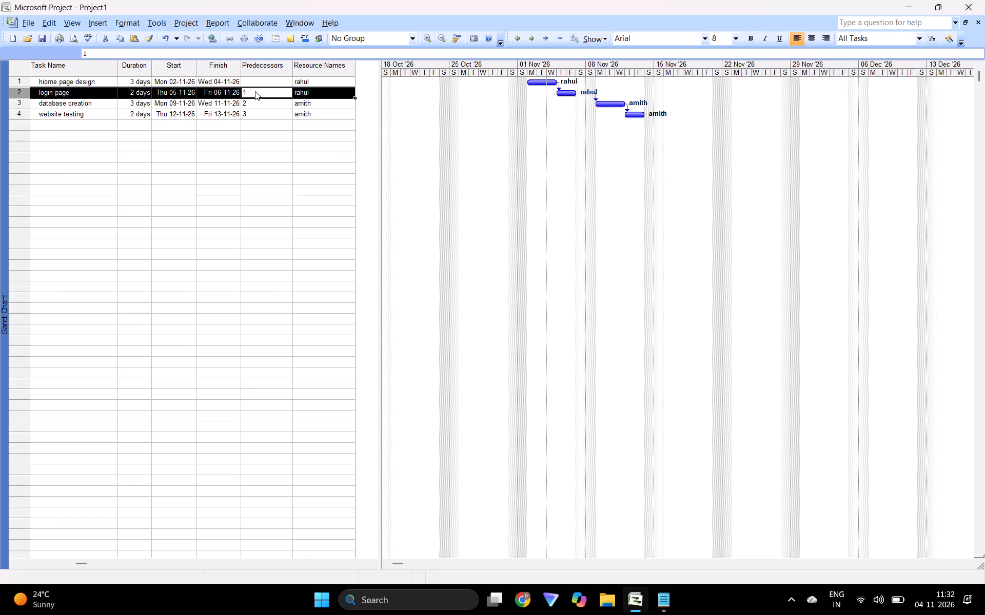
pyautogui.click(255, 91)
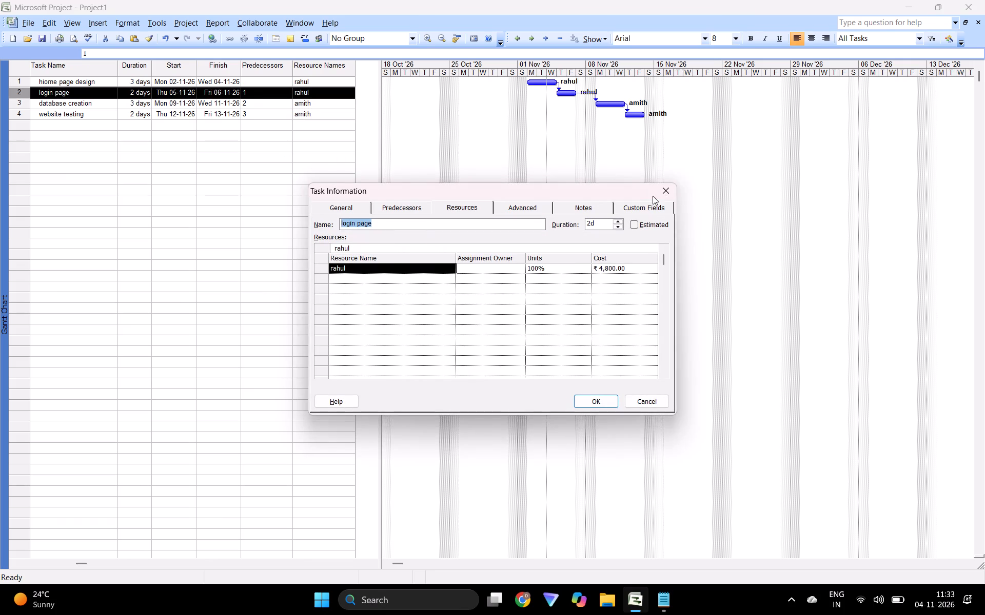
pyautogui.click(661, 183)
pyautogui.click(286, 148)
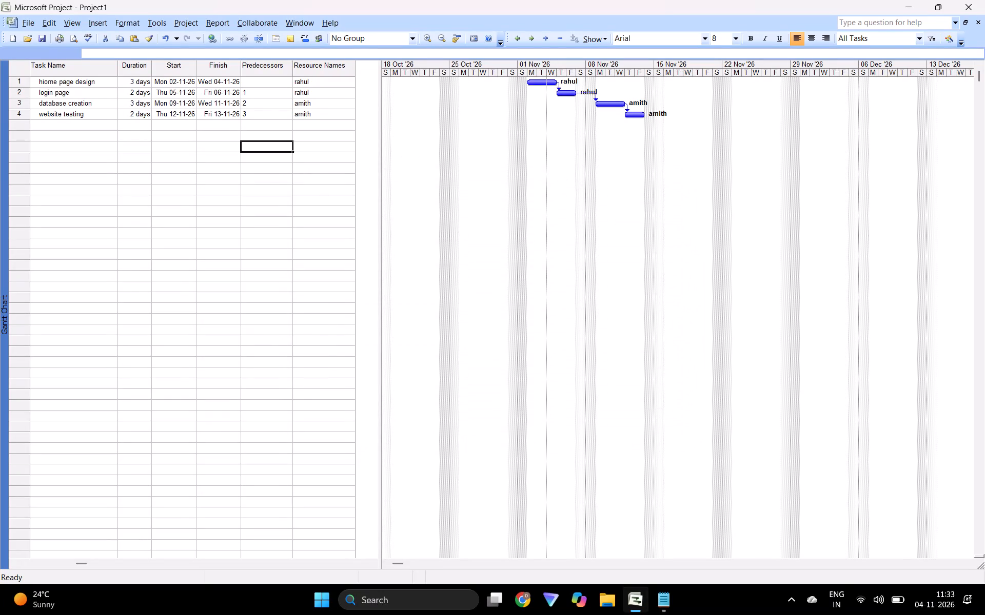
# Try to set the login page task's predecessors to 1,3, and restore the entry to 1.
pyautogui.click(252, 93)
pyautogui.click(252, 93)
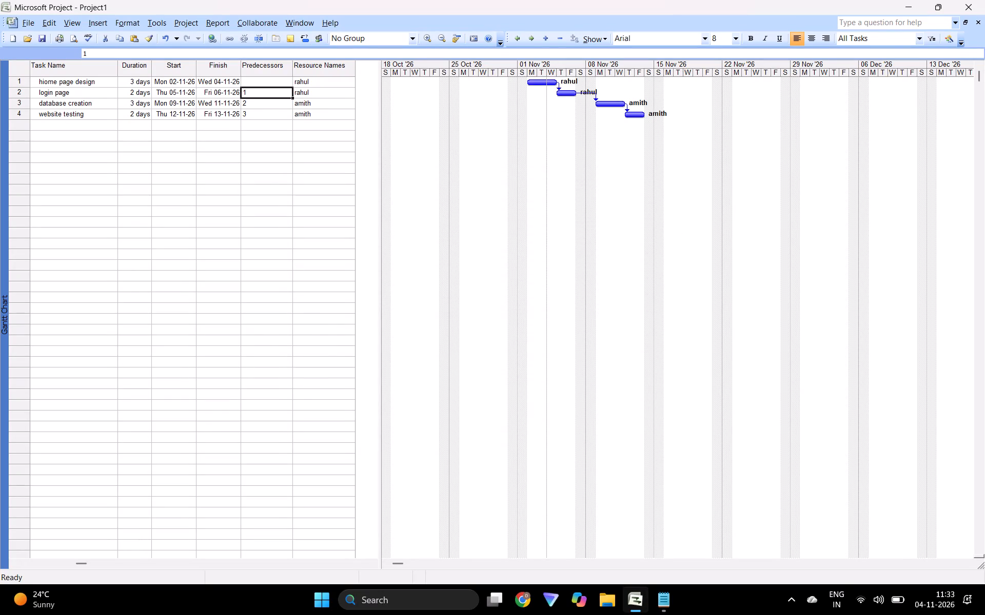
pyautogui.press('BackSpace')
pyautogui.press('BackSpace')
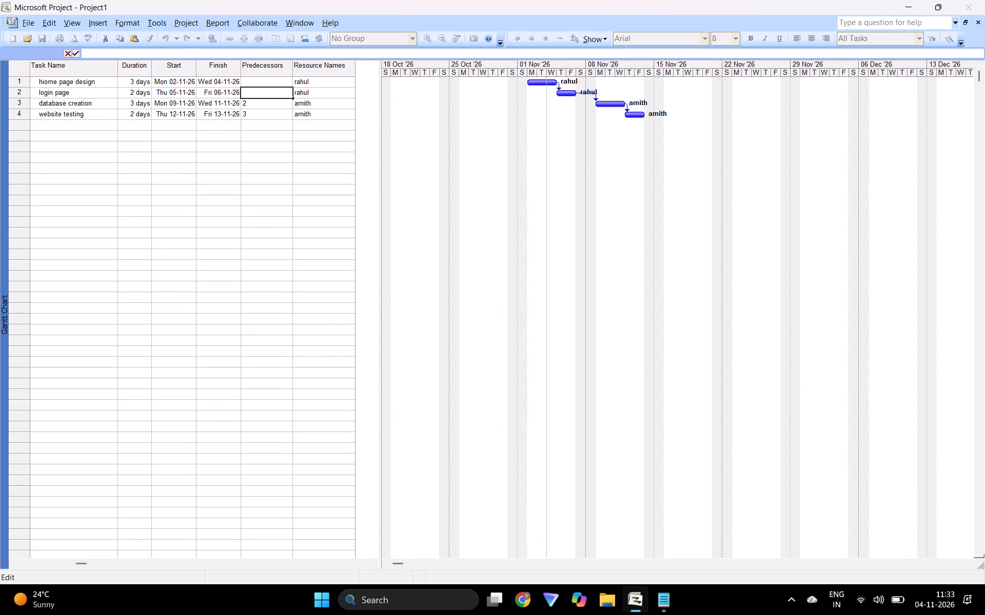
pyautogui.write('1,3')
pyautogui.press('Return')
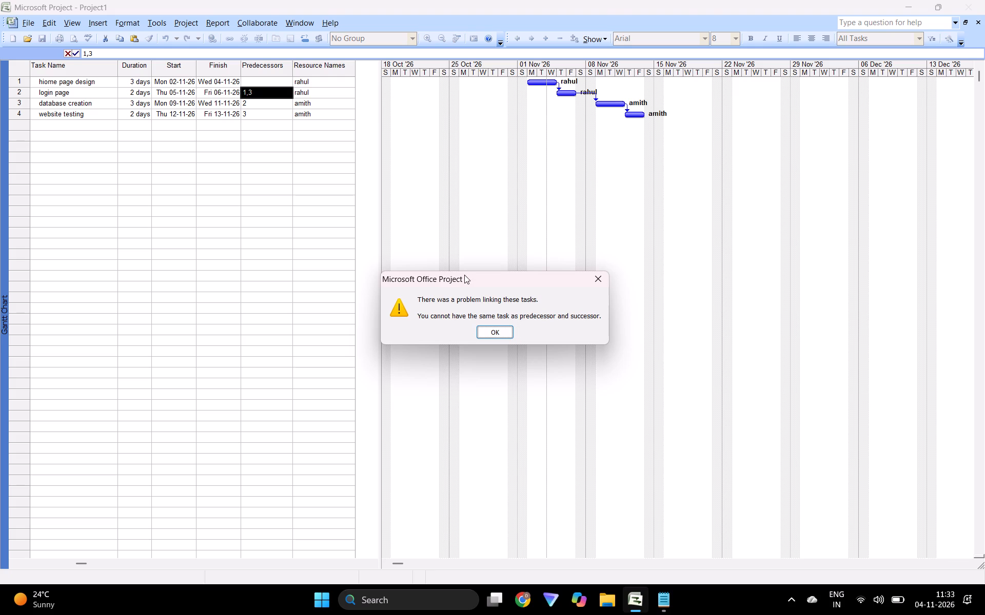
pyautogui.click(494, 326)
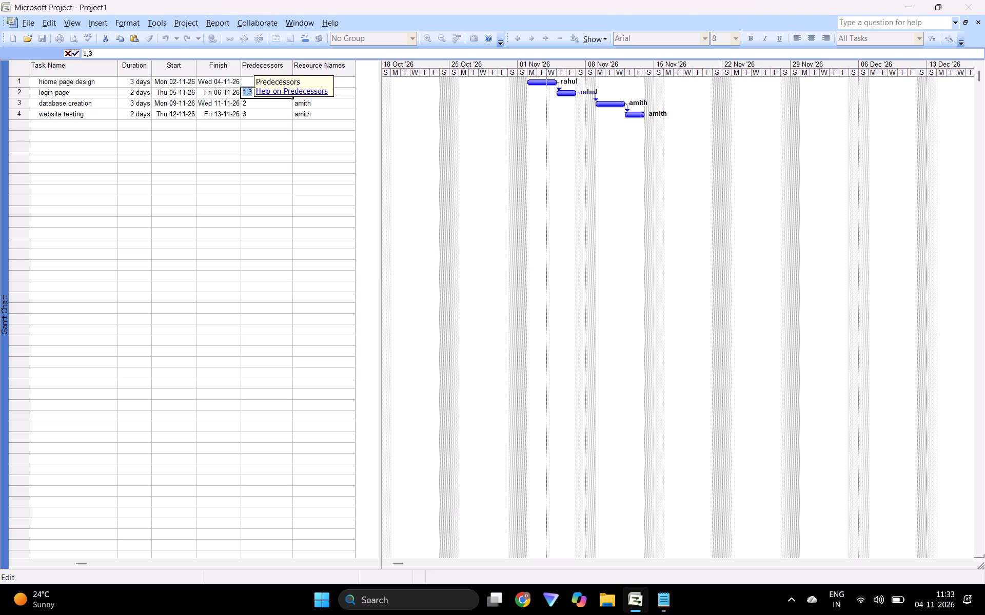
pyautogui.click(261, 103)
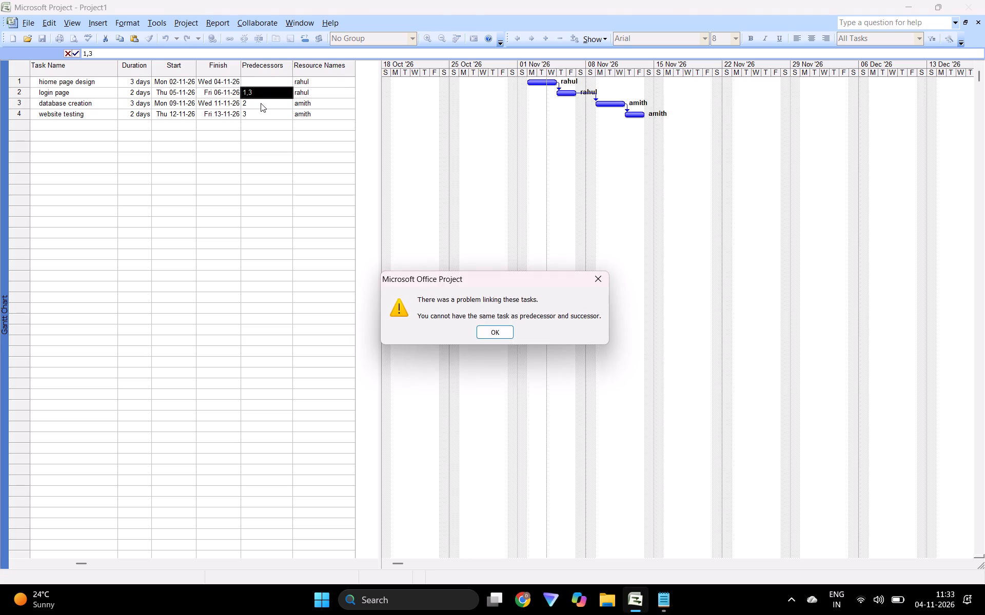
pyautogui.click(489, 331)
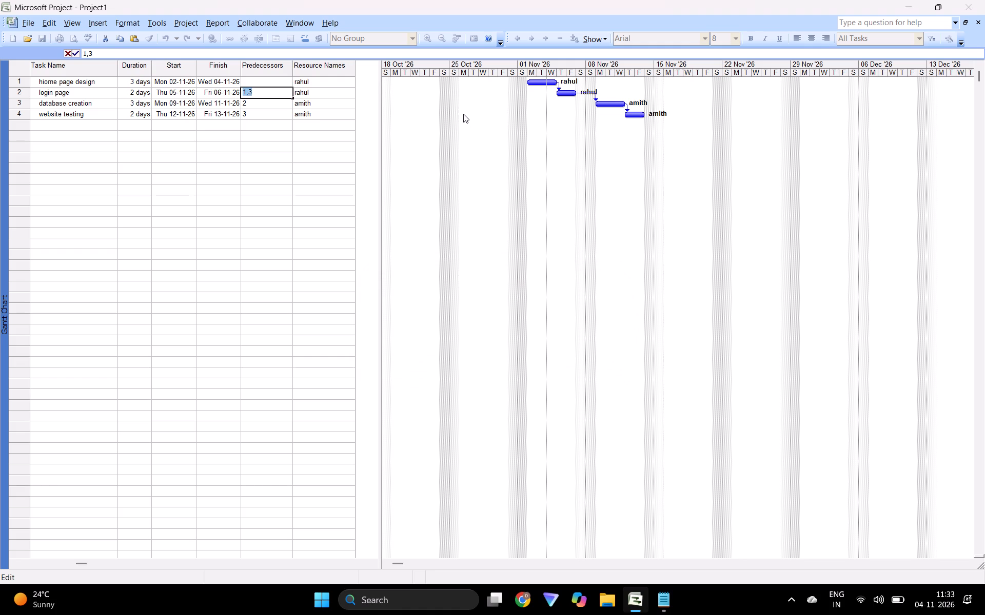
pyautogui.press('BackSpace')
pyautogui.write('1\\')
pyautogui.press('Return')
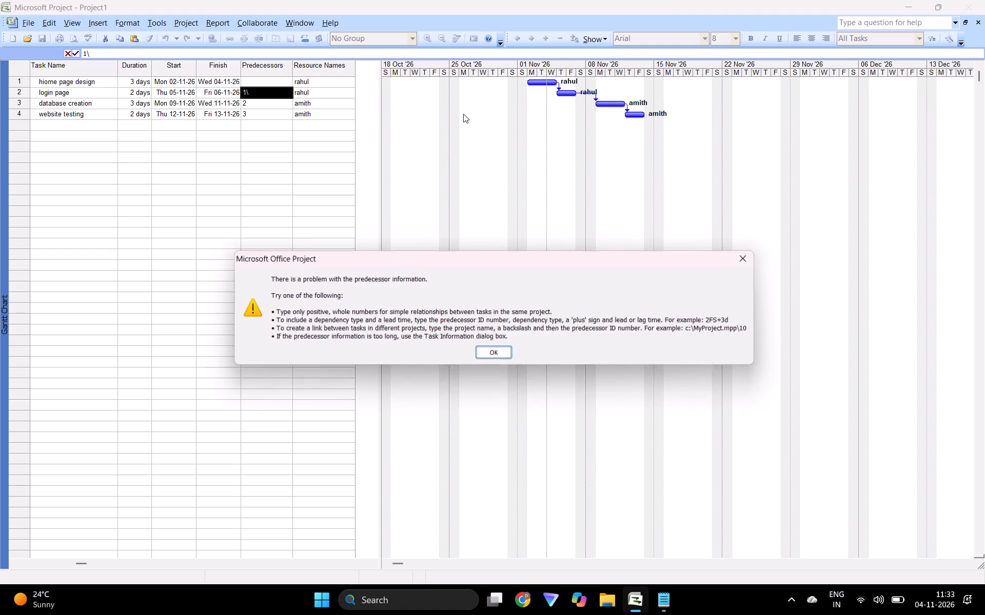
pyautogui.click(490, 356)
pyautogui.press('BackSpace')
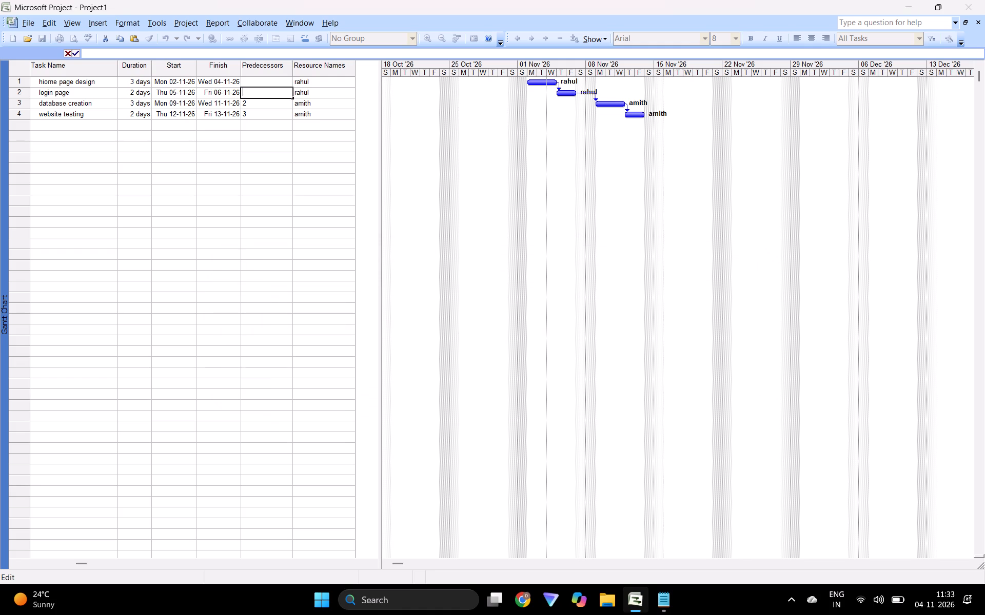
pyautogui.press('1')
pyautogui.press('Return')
# Clear the predecessor of the database creation task.
pyautogui.press('BackSpace')
pyautogui.press('\\')
pyautogui.press('BackSpace')
pyautogui.press('Return')
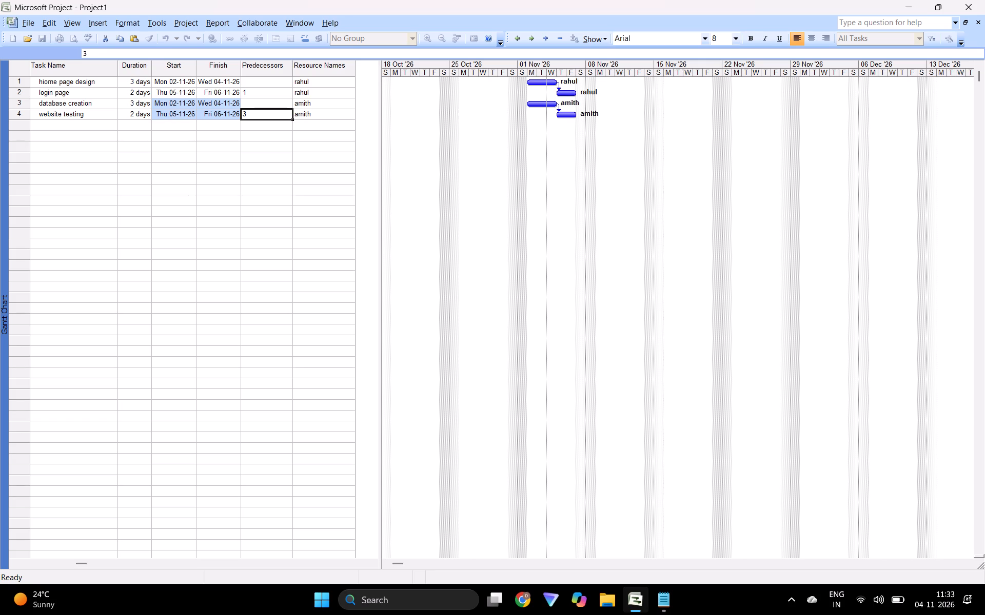
# Set the website testing task's predecessor to 1.
pyautogui.press('BackSpace')
pyautogui.press('1')
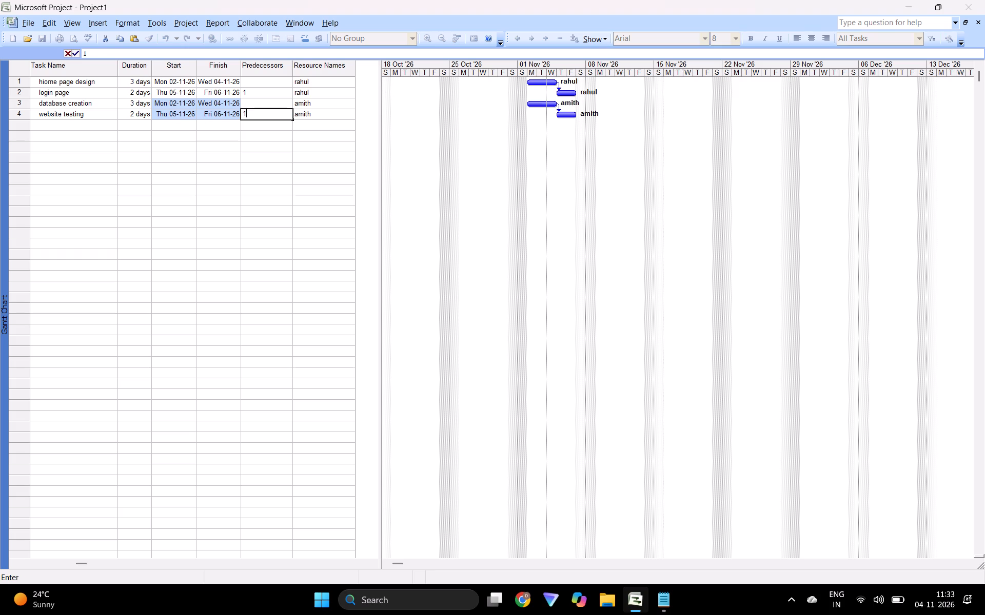
pyautogui.press('Return')
# Set the login page task's predecessors to 1,3.
pyautogui.click(259, 97)
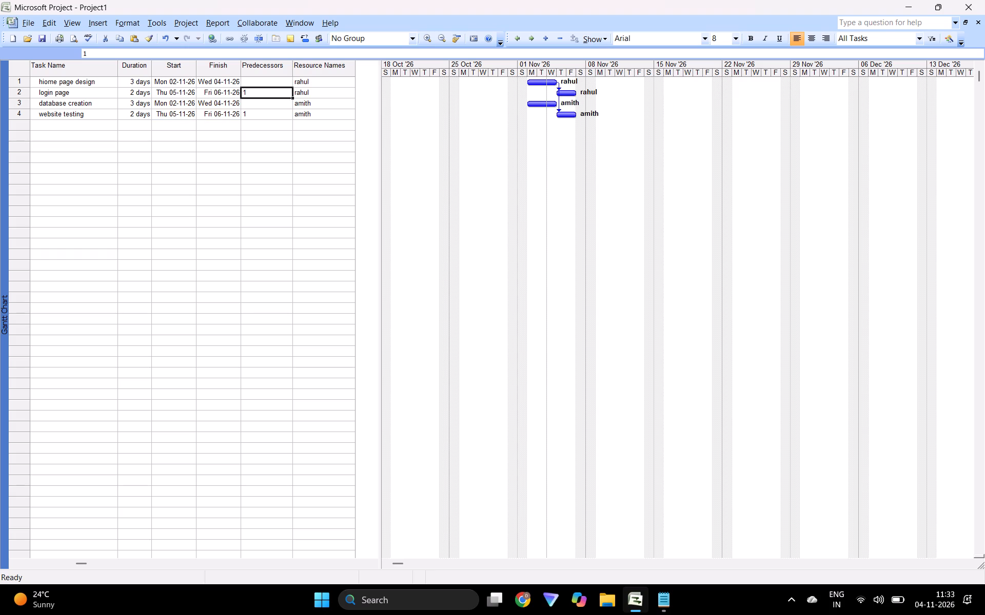
pyautogui.write(',2')
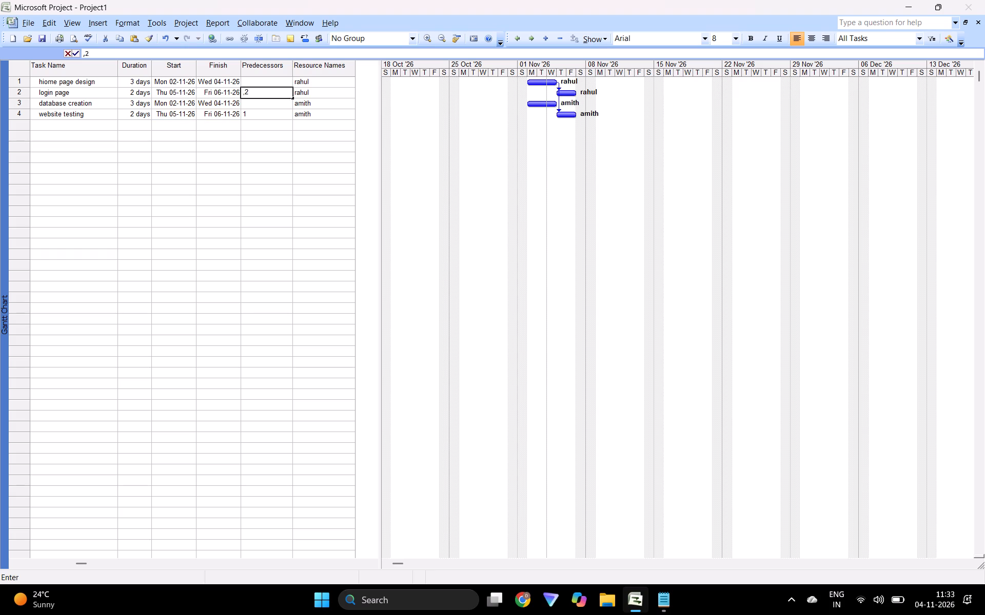
pyautogui.press('BackSpace')
pyautogui.press('3')
pyautogui.press('Return')
pyautogui.press('Return')
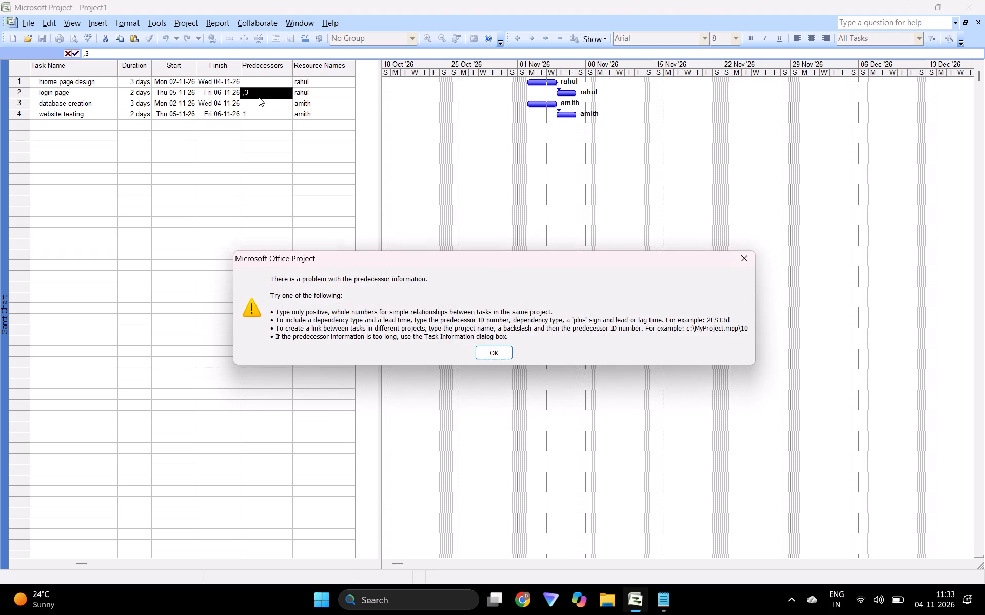
pyautogui.press('BackSpace')
pyautogui.write('1,3')
pyautogui.press('Return')
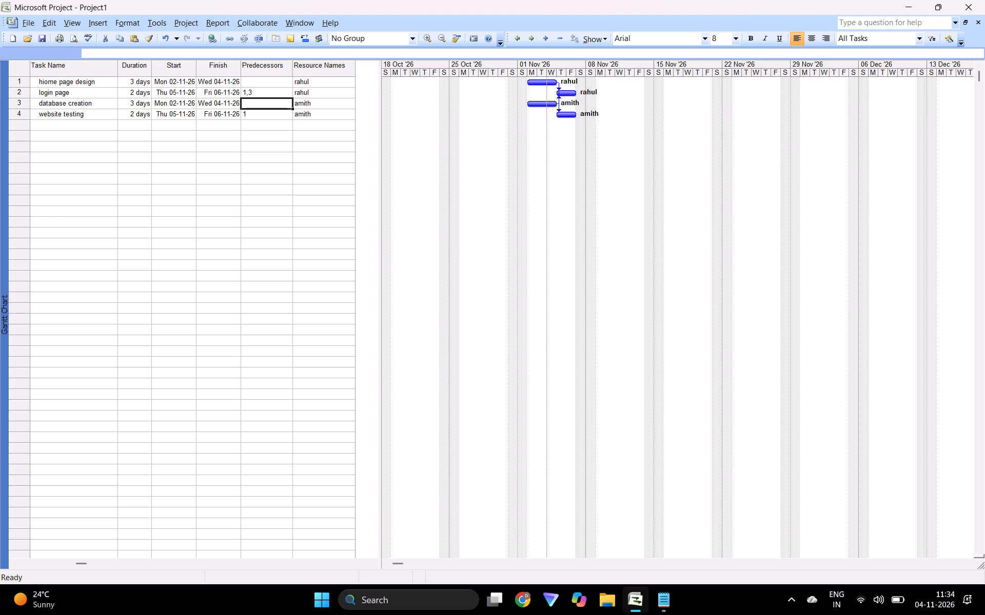
# Review the resource assignments and costs in Task Information for the home page design, login page and database creation tasks.
pyautogui.doubleClick(264, 79)
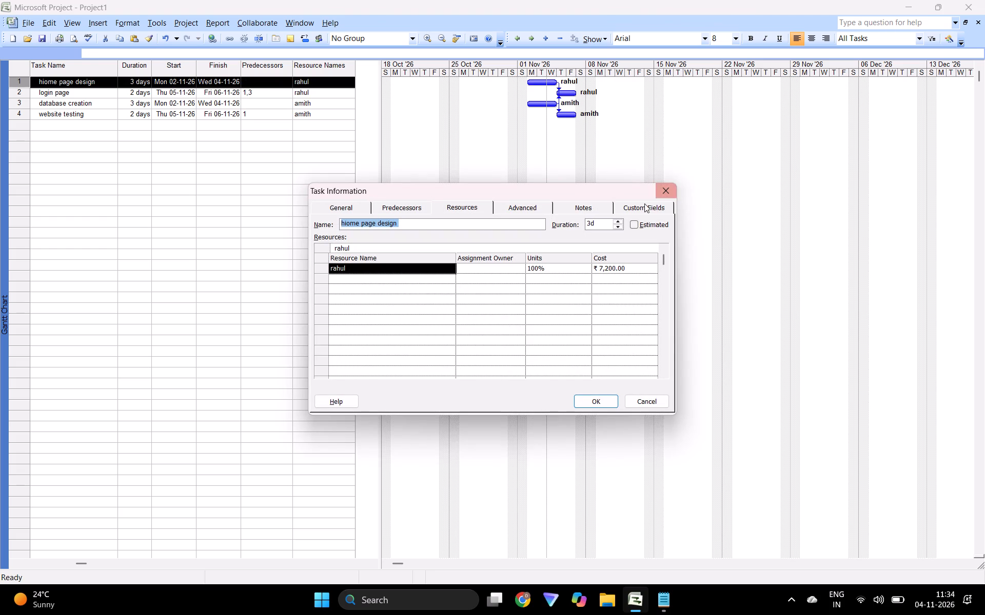
pyautogui.click(460, 205)
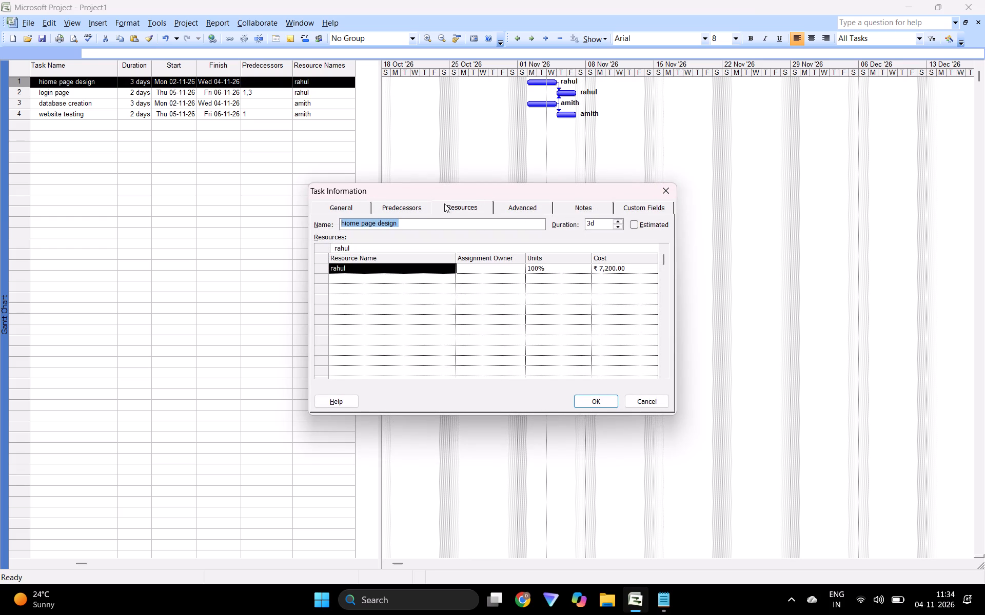
pyautogui.click(408, 206)
pyautogui.click(463, 212)
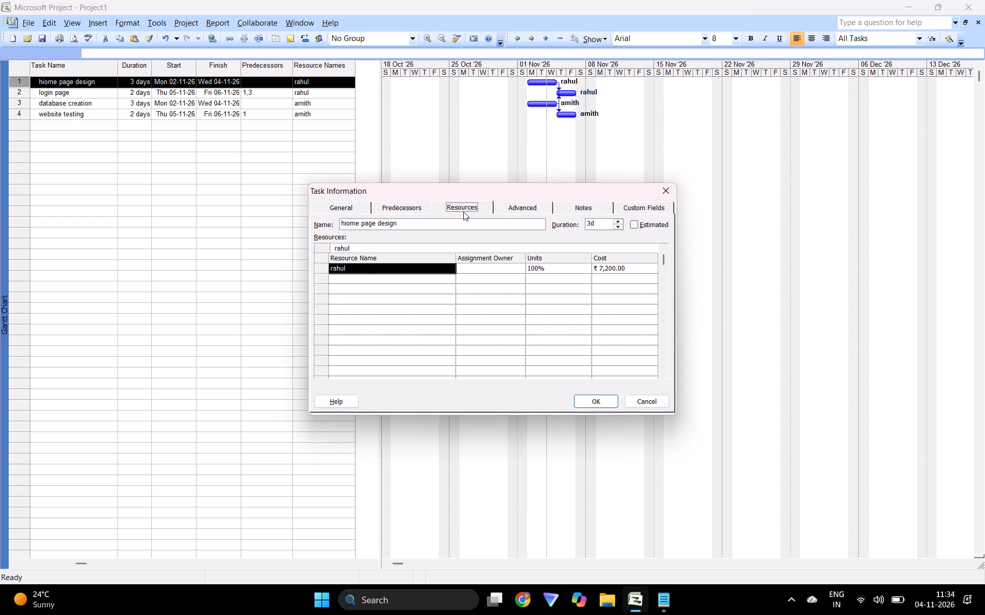
pyautogui.click(667, 187)
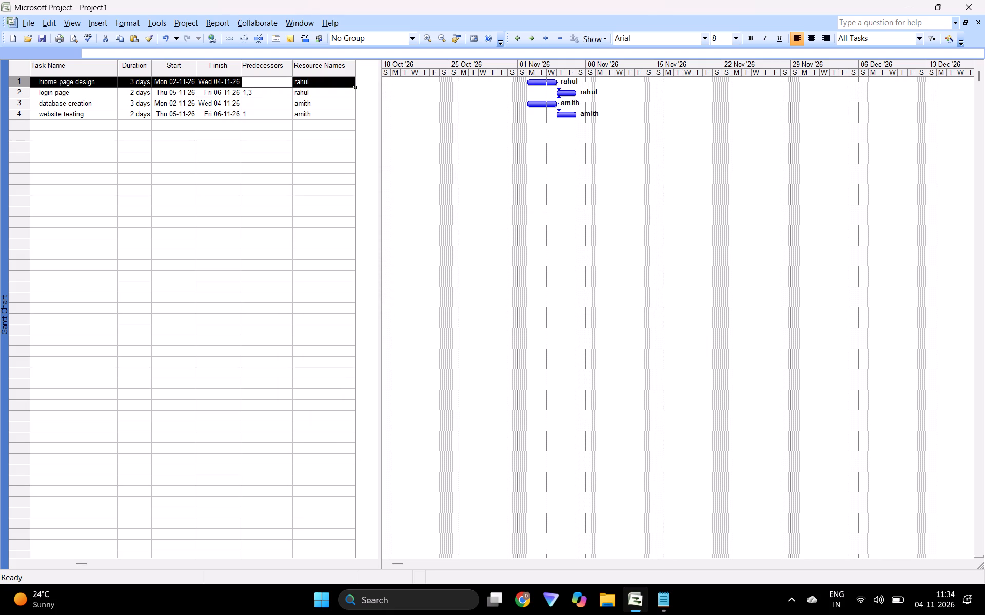
pyautogui.doubleClick(275, 93)
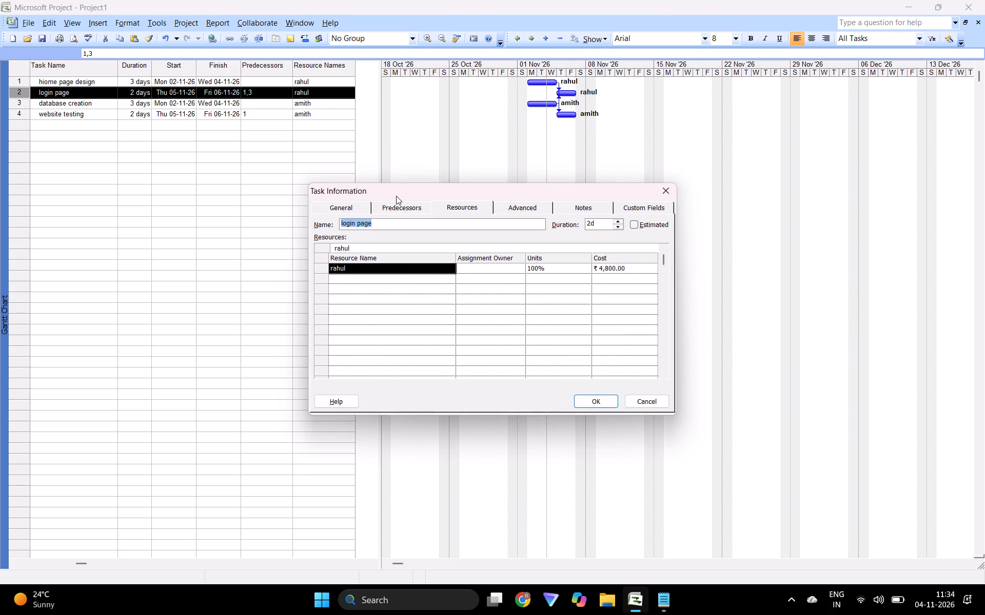
pyautogui.click(478, 205)
pyautogui.click(463, 209)
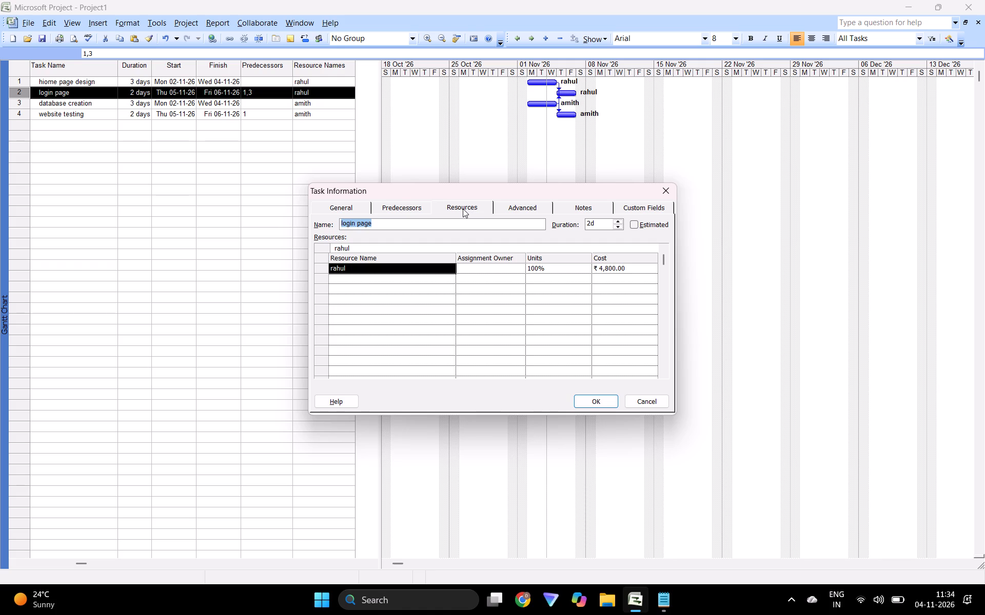
pyautogui.click(463, 209)
pyautogui.click(512, 209)
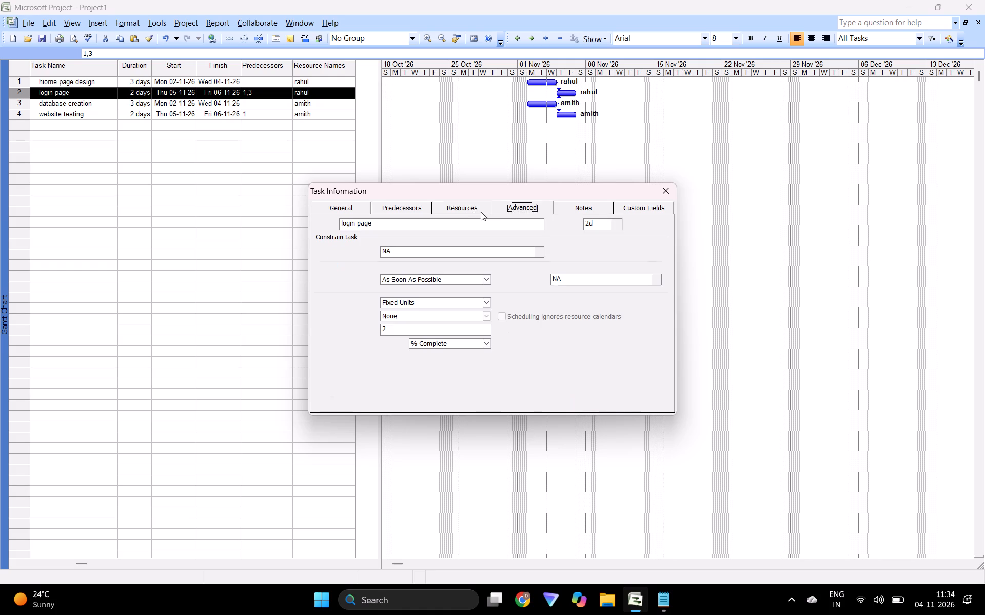
pyautogui.click(466, 208)
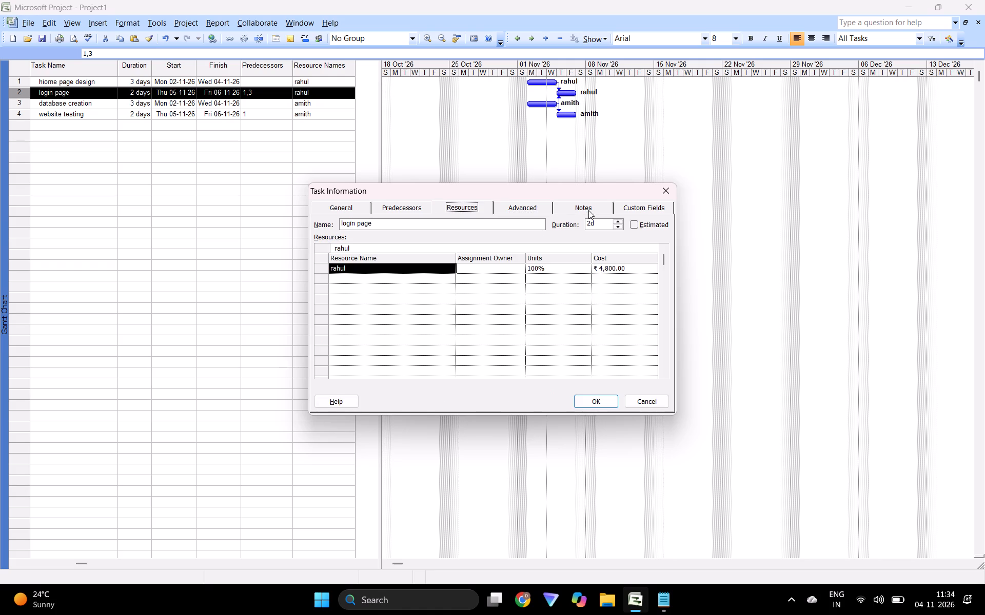
pyautogui.click(663, 192)
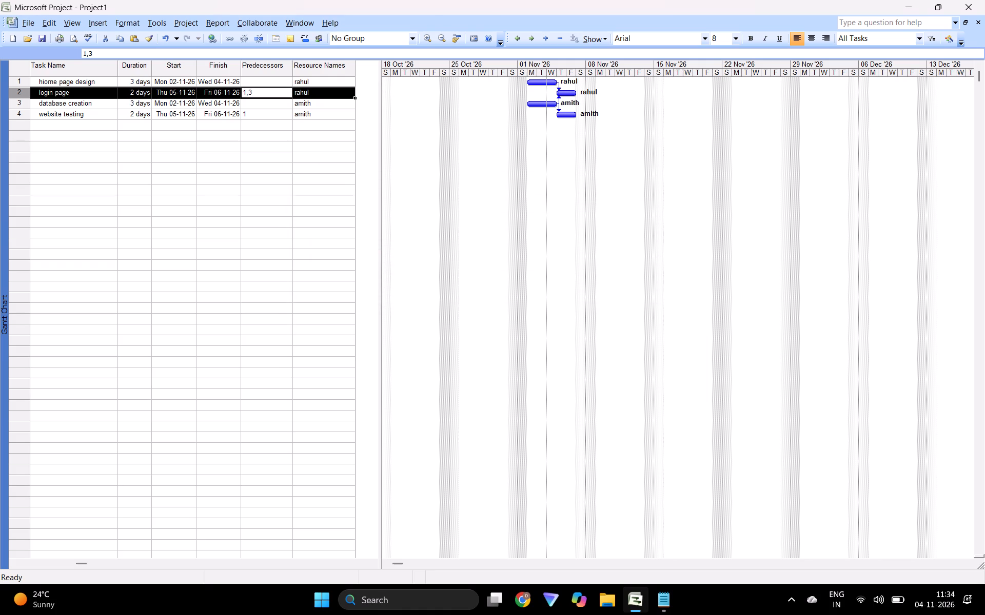
pyautogui.doubleClick(278, 105)
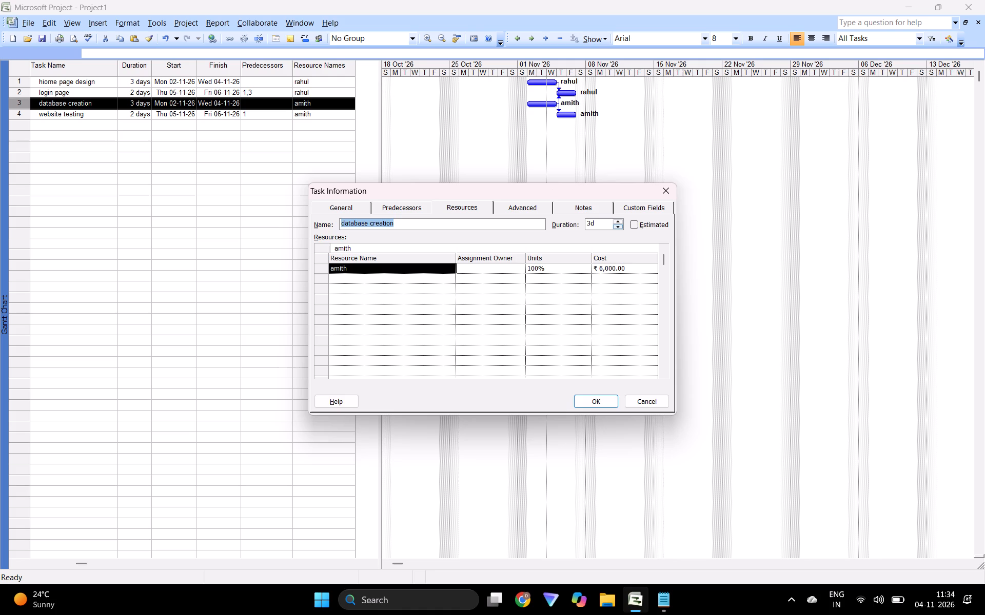
pyautogui.click(525, 211)
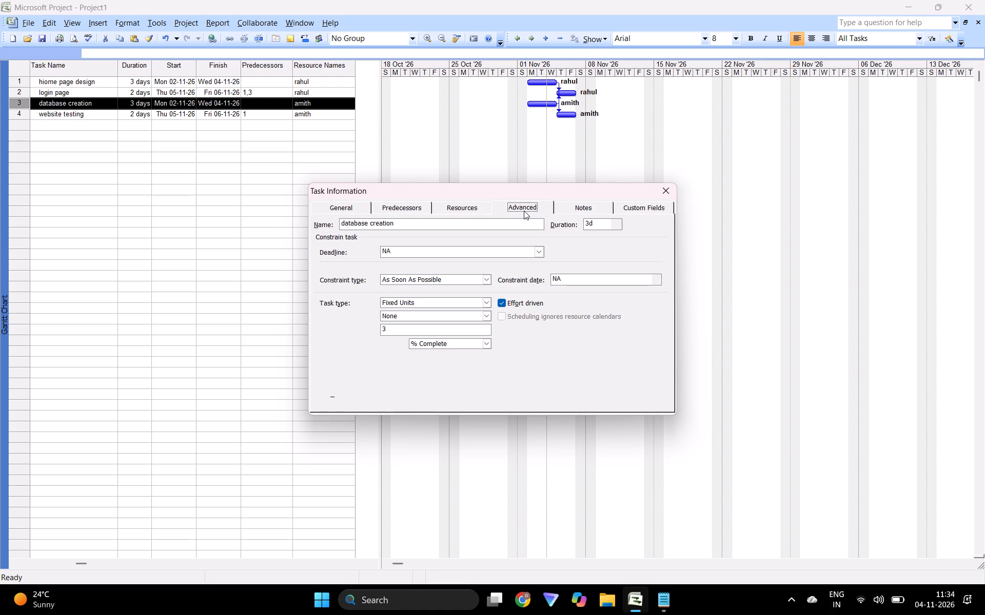
pyautogui.click(467, 209)
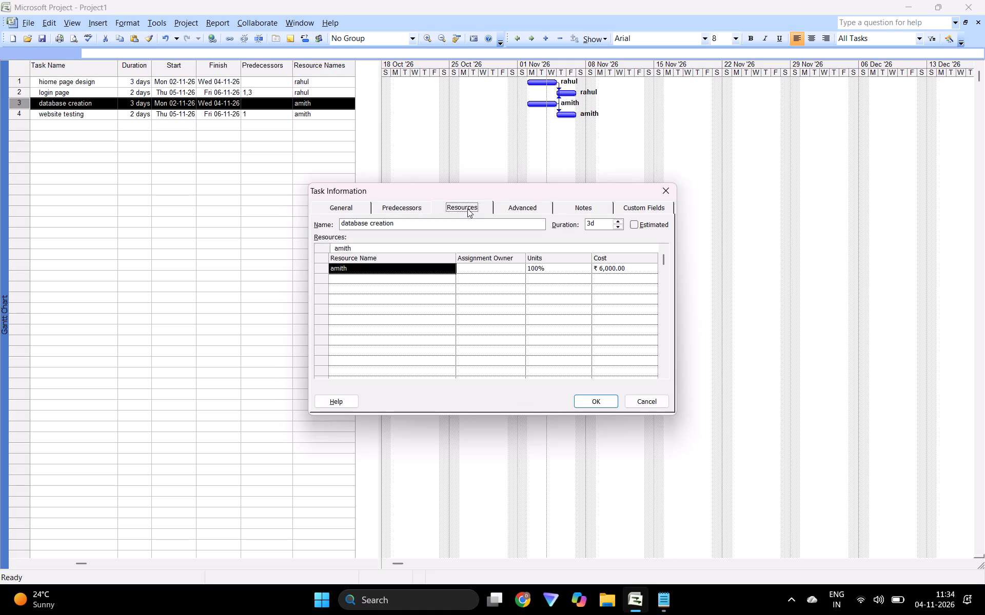
pyautogui.click(663, 191)
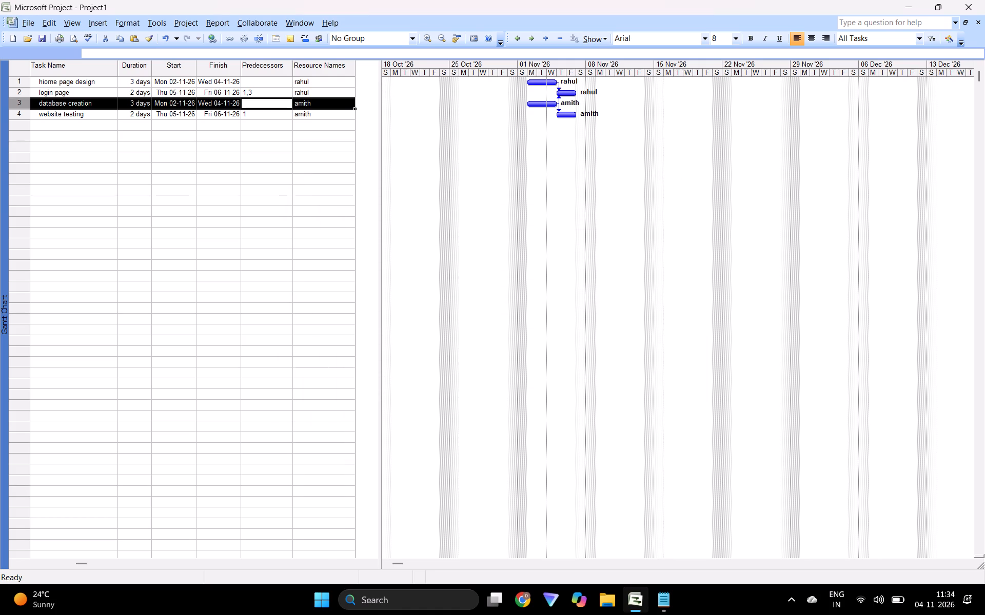
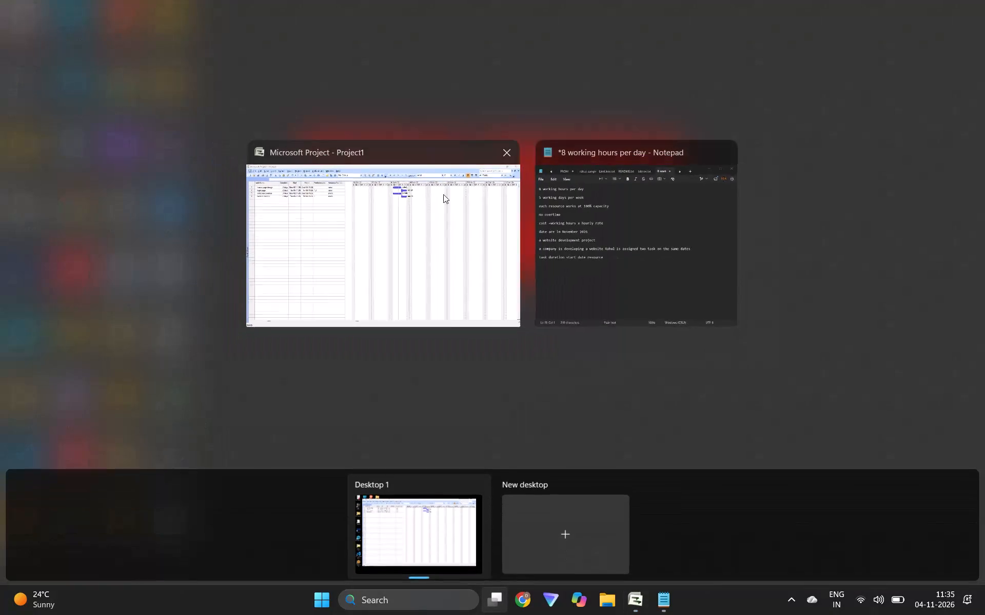
# In the Notepad project notes, add a separator line of 13 dots below "task duration start date resource" and start a new line.
pyautogui.click(651, 259)
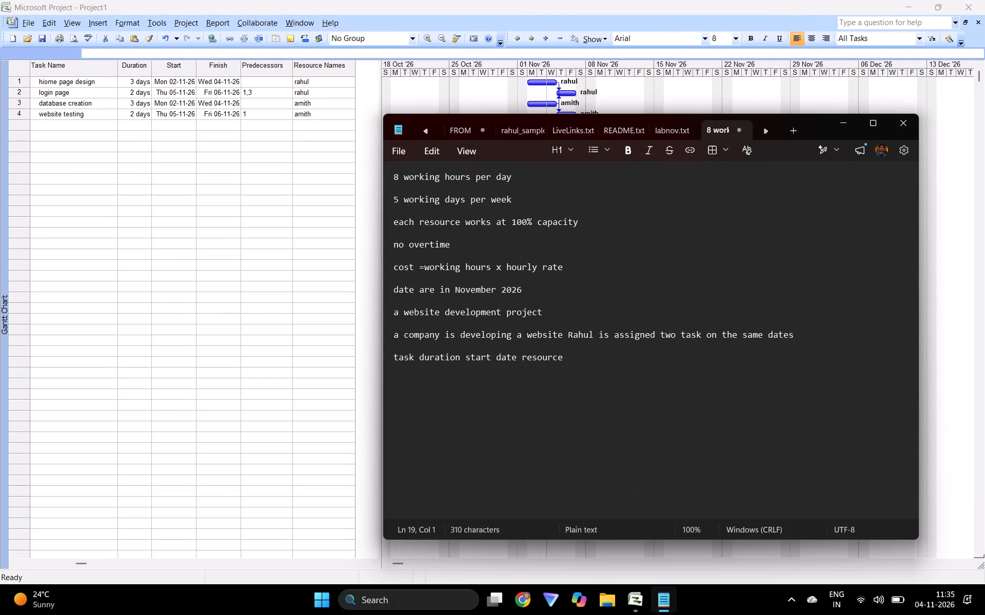
pyautogui.moveTo(592, 356); pyautogui.dragTo(413, 175)
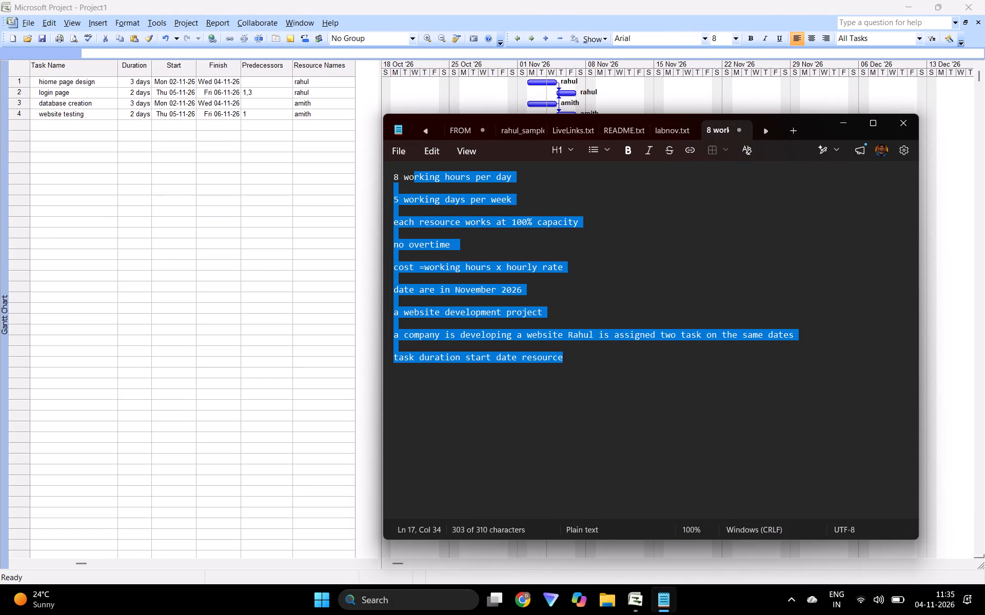
pyautogui.moveTo(413, 175); pyautogui.dragTo(588, 360)
pyautogui.click(588, 360)
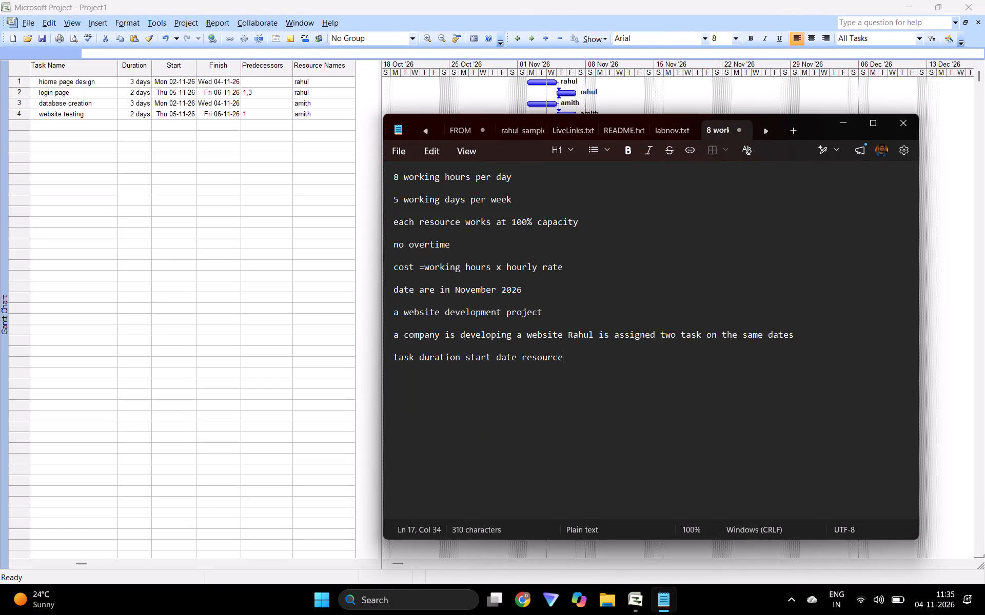
pyautogui.press('Return')
pyautogui.press('Return')
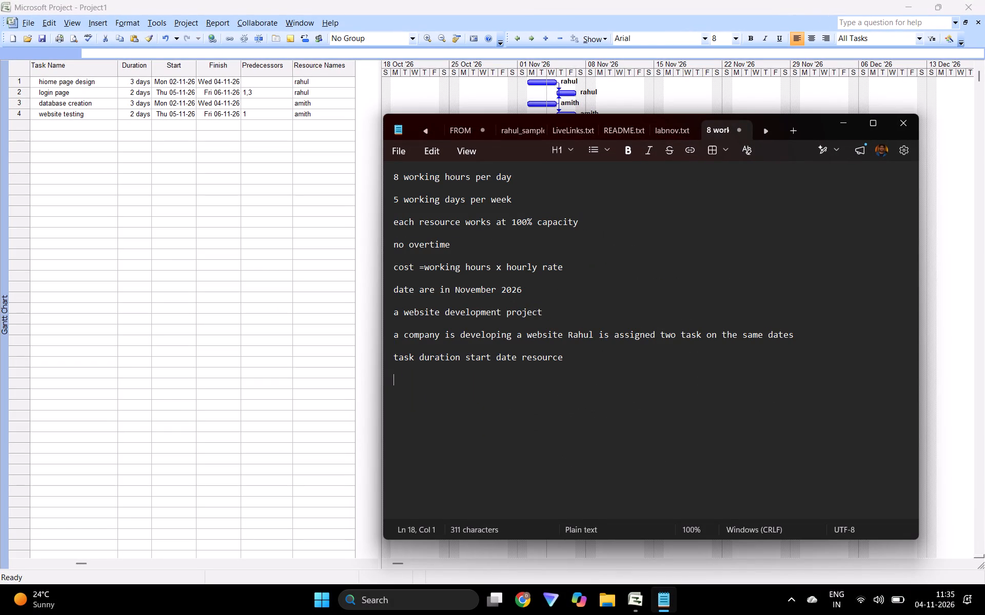
pyautogui.press('.')
pyautogui.press('.')
pyautogui.press('.')
pyautogui.press('.')
pyautogui.press('.')
pyautogui.press('.')
pyautogui.press('.')
pyautogui.press('.')
pyautogui.press('.')
pyautogui.press('.')
pyautogui.press('.')
pyautogui.press('.')
pyautogui.press('.')
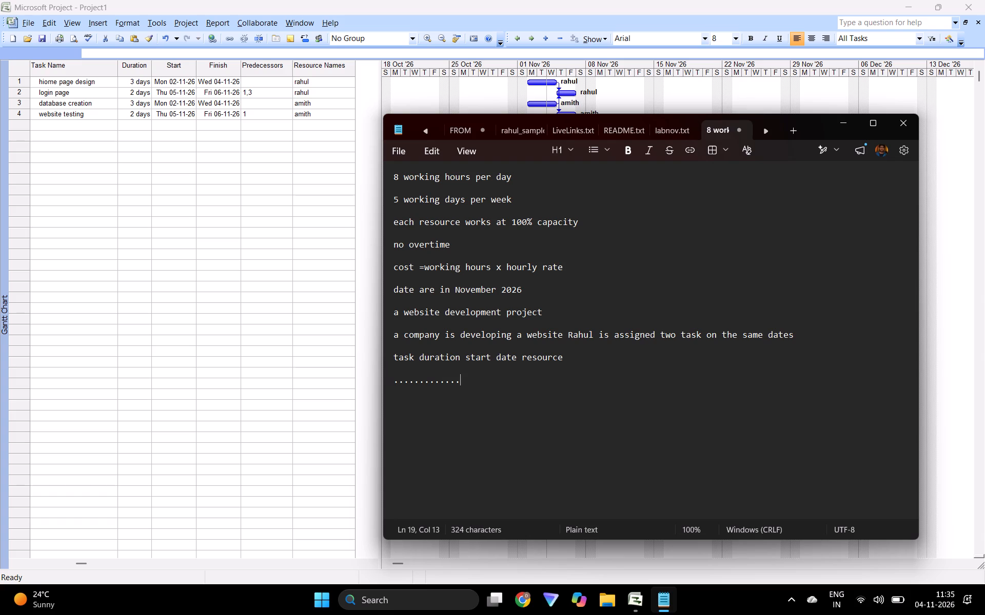
pyautogui.press('Return')
pyautogui.press('Return')
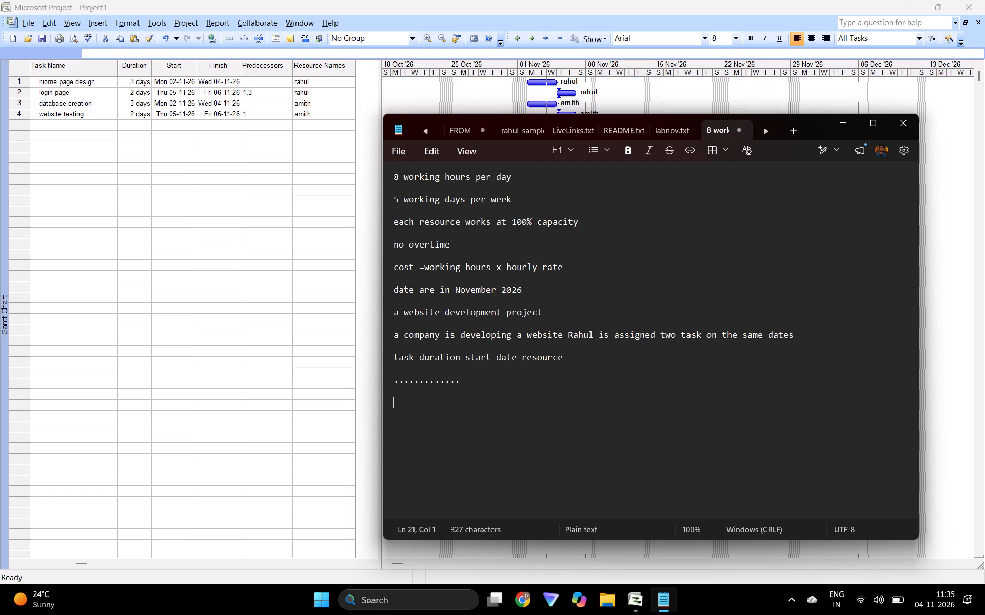
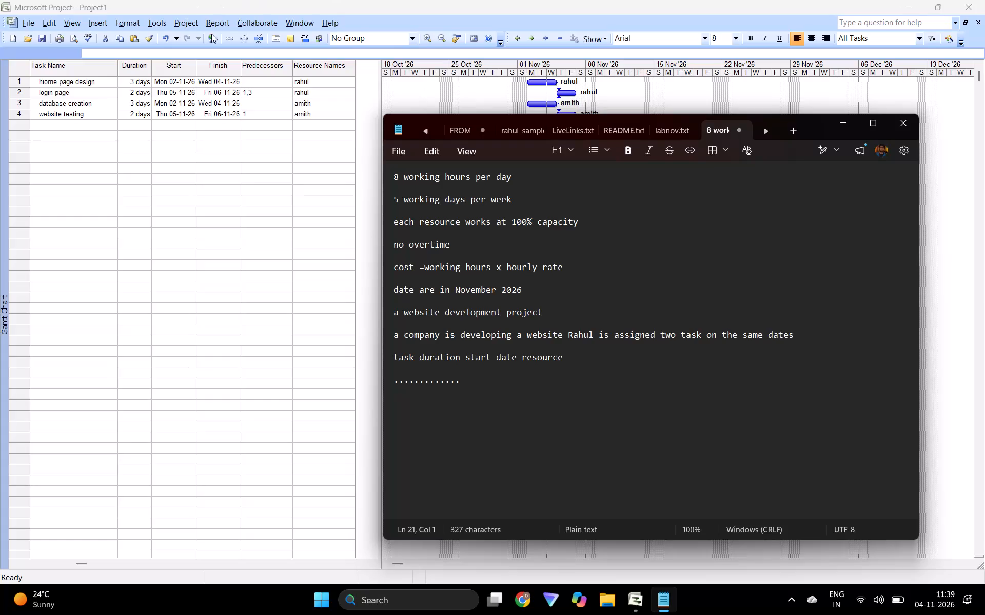
# Switch to Microsoft Project and rename the resource rahul to karan in the Resource Sheet.
pyautogui.click(266, 163)
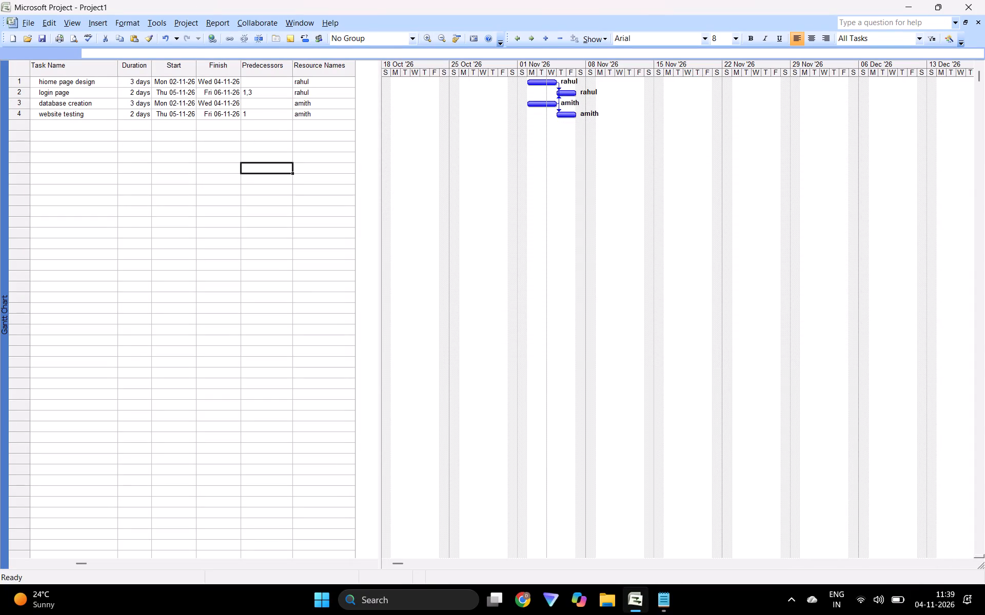
pyautogui.click(71, 20)
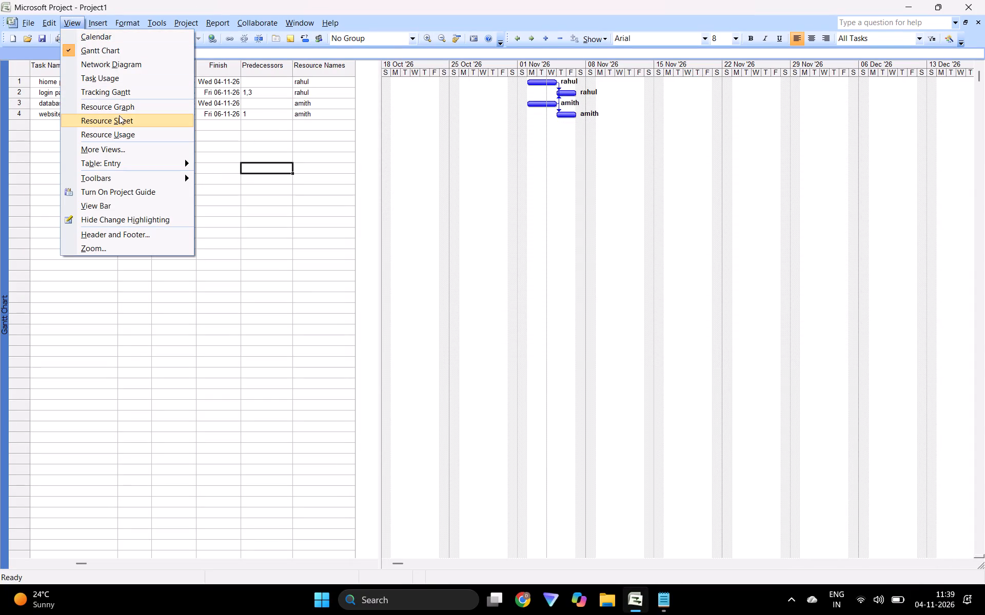
pyautogui.click(127, 106)
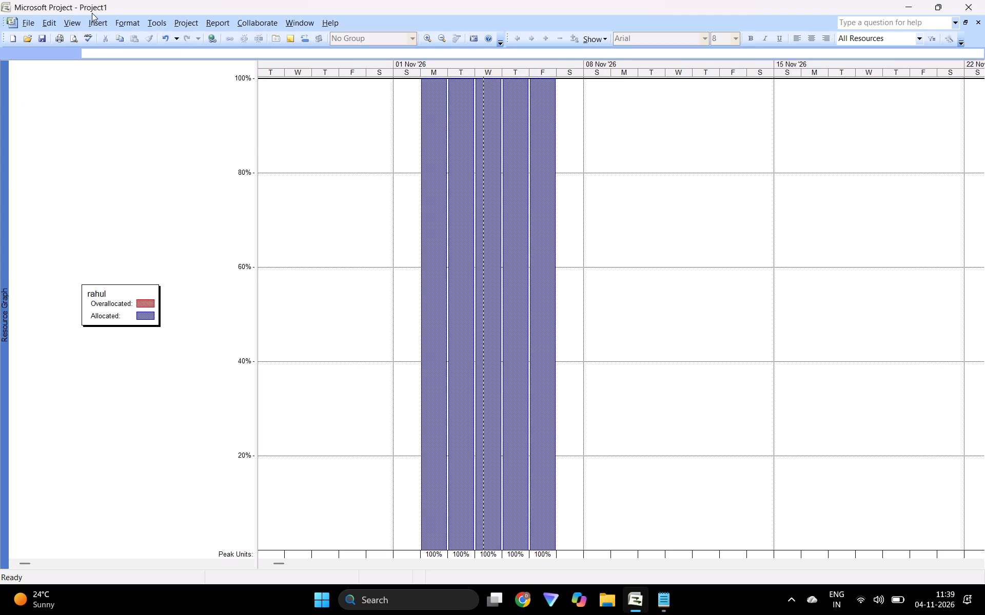
pyautogui.click(80, 20)
pyautogui.click(105, 122)
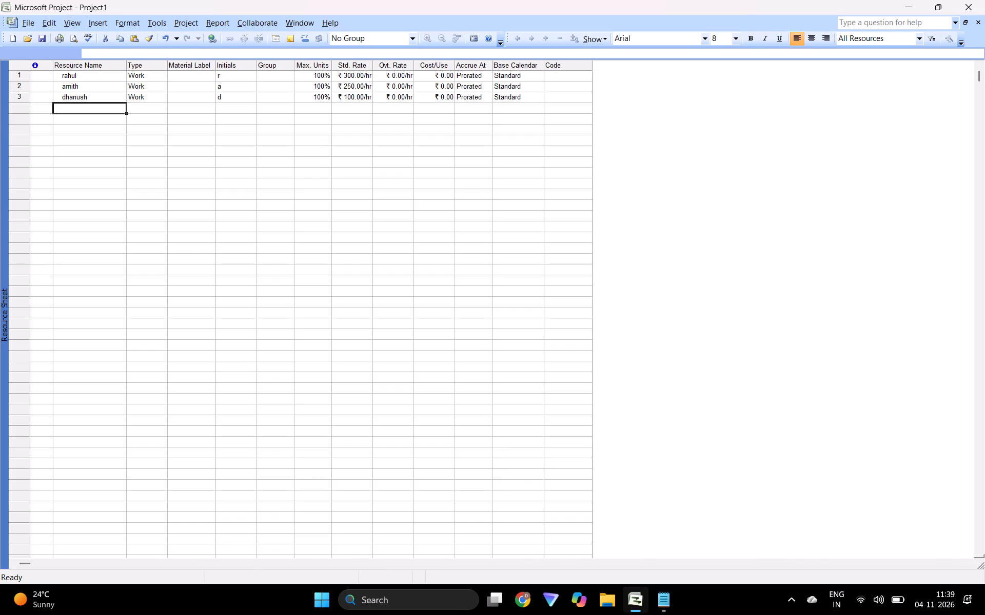
pyautogui.click(113, 105)
pyautogui.click(107, 97)
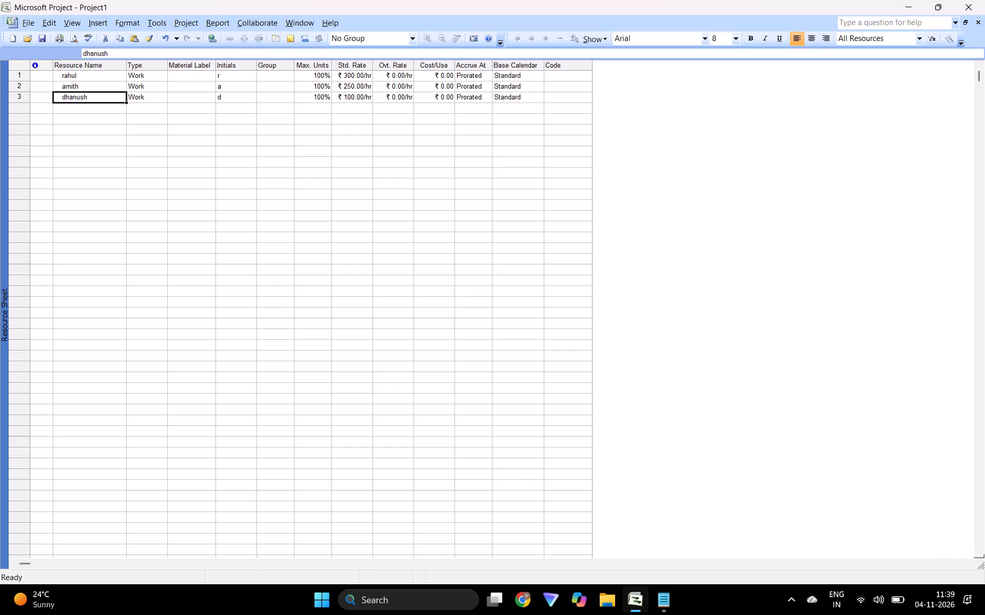
pyautogui.click(94, 73)
pyautogui.press('BackSpace')
pyautogui.press('BackSpace')
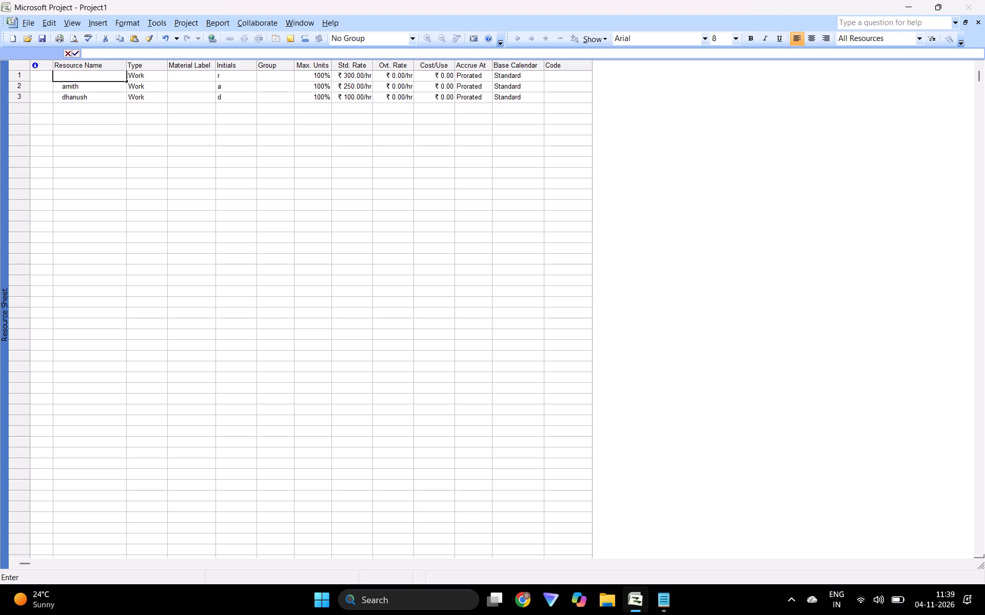
pyautogui.write('karan')
pyautogui.press('Return')
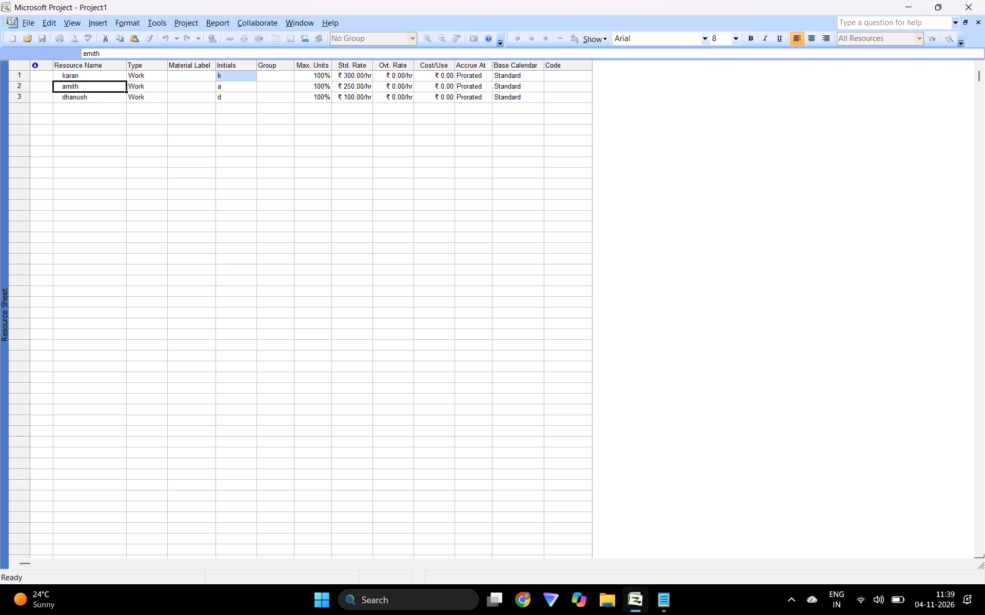
# Set the maximum units of the resource amith to 50%.
pyautogui.click(321, 88)
pyautogui.press('BackSpace')
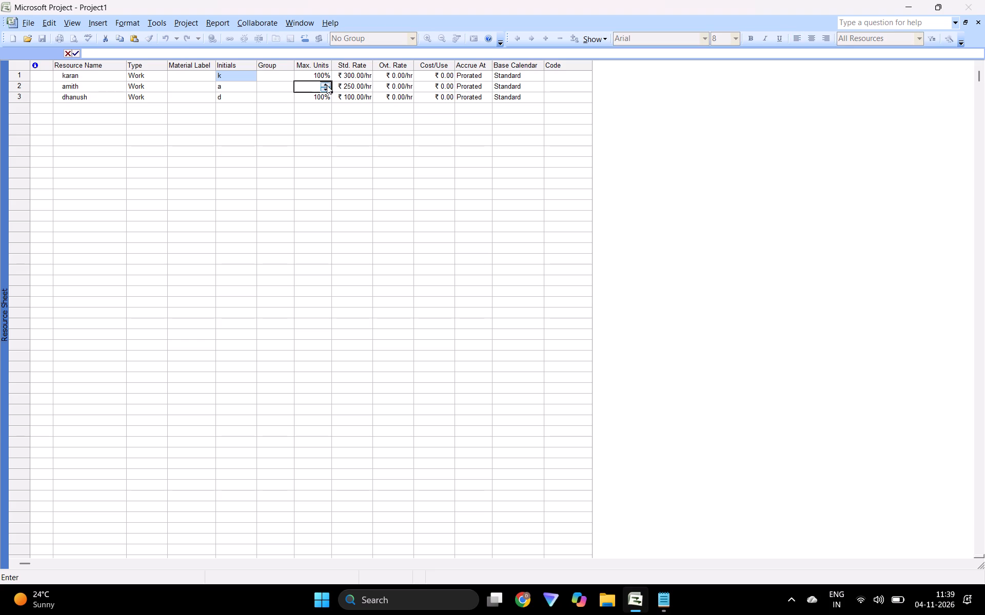
pyautogui.click(327, 85)
pyautogui.click(327, 85)
pyautogui.doubleClick(323, 91)
pyautogui.click(317, 119)
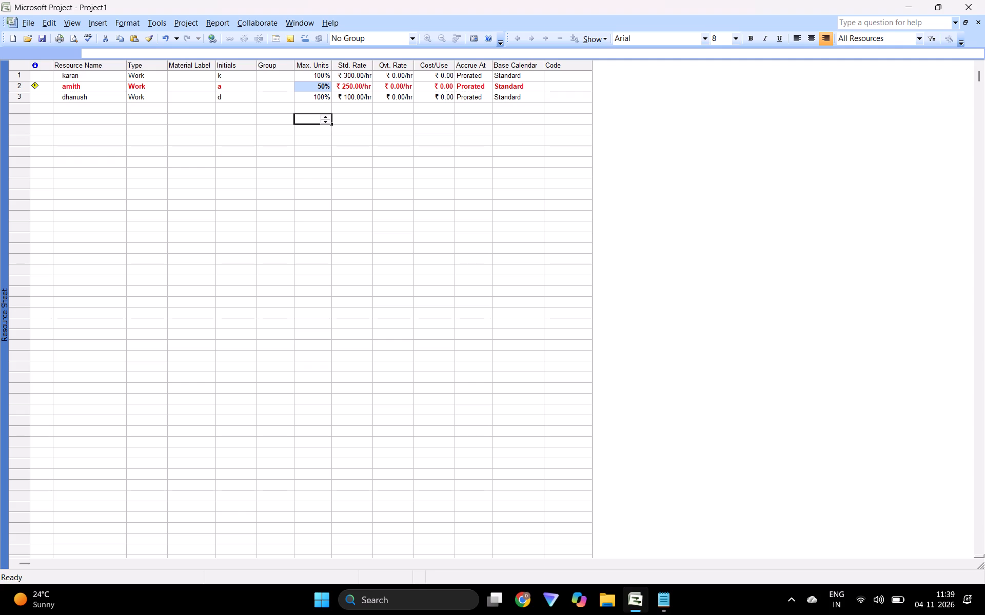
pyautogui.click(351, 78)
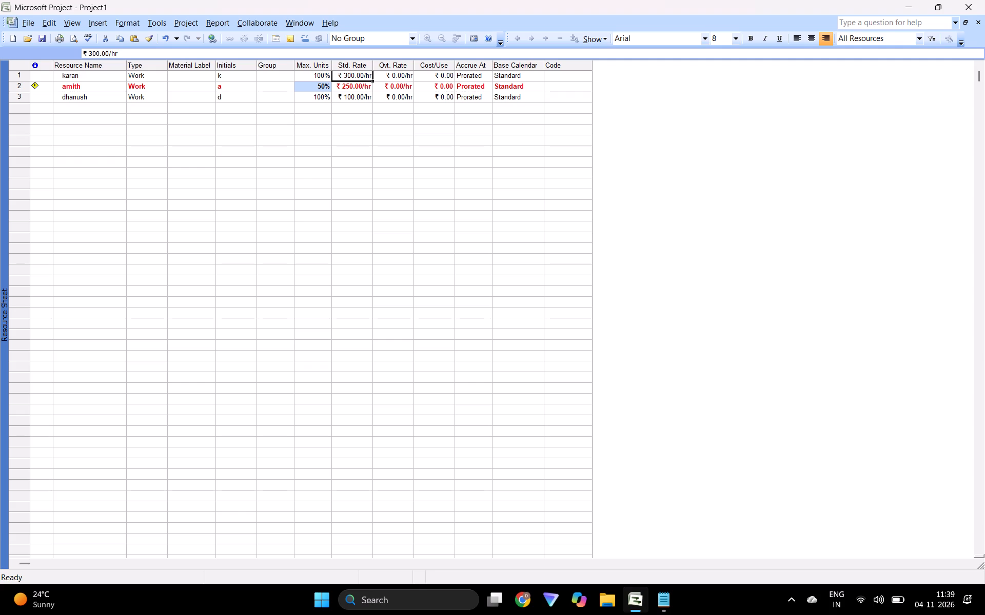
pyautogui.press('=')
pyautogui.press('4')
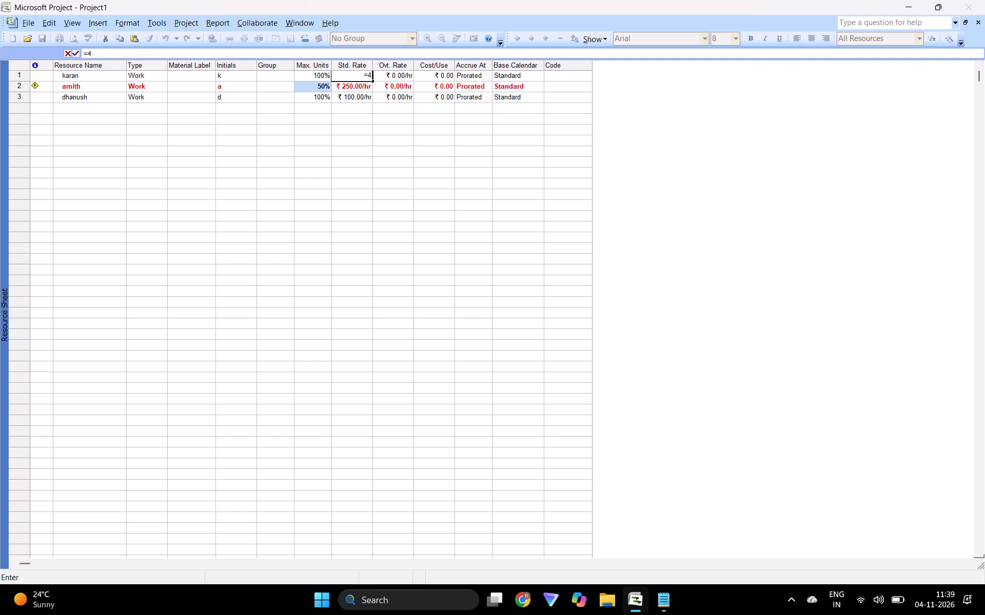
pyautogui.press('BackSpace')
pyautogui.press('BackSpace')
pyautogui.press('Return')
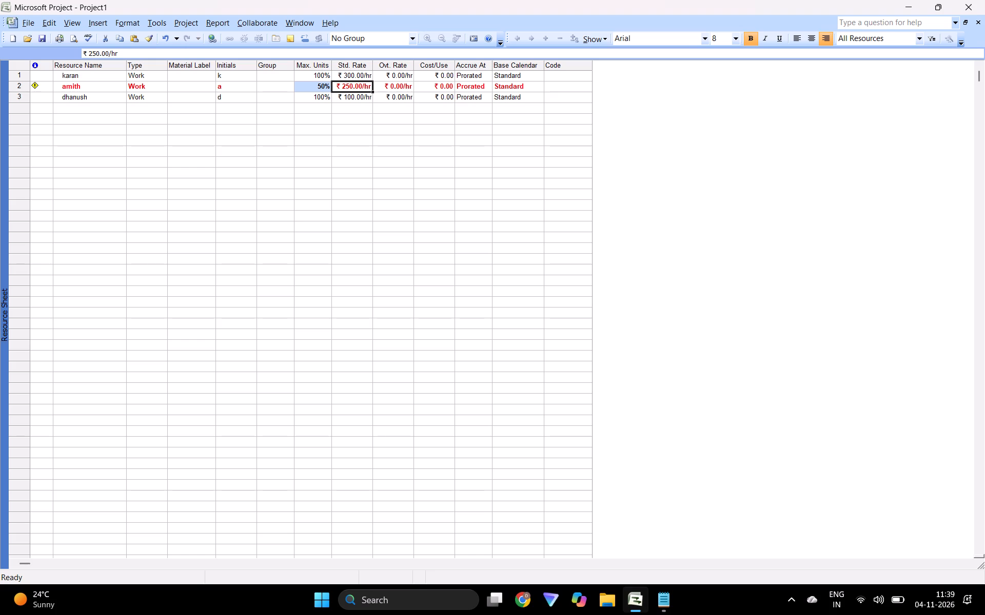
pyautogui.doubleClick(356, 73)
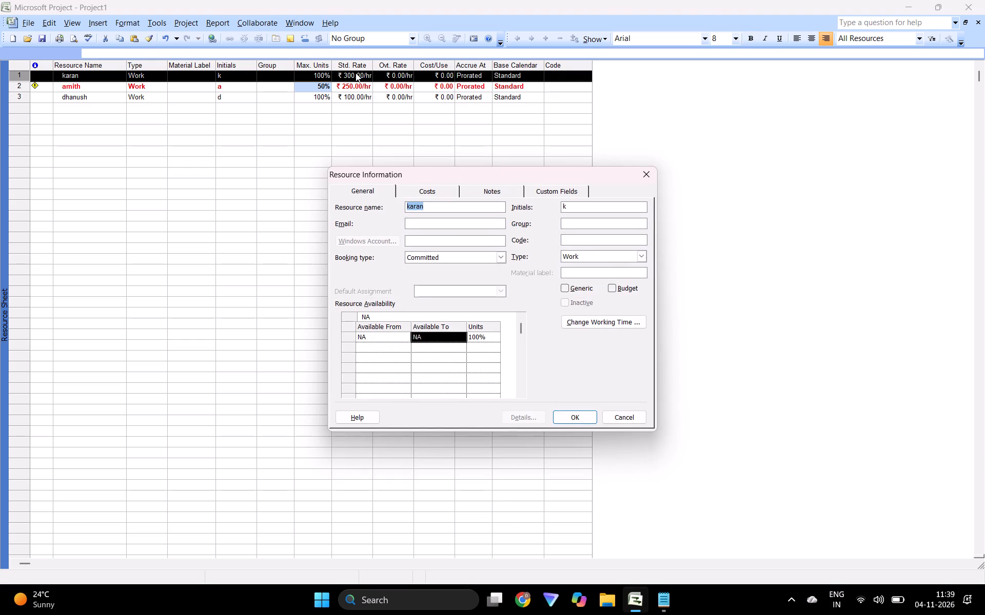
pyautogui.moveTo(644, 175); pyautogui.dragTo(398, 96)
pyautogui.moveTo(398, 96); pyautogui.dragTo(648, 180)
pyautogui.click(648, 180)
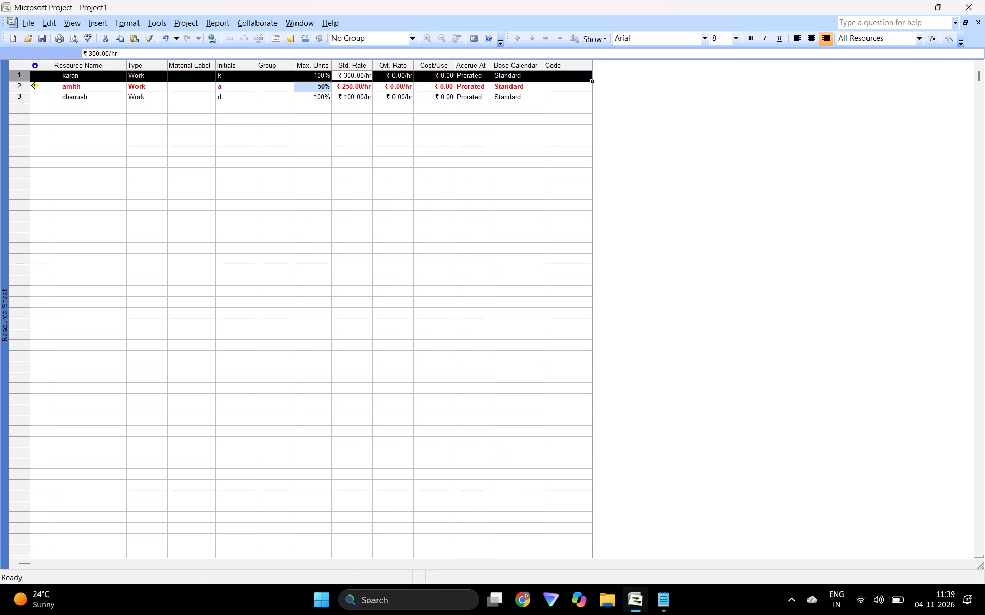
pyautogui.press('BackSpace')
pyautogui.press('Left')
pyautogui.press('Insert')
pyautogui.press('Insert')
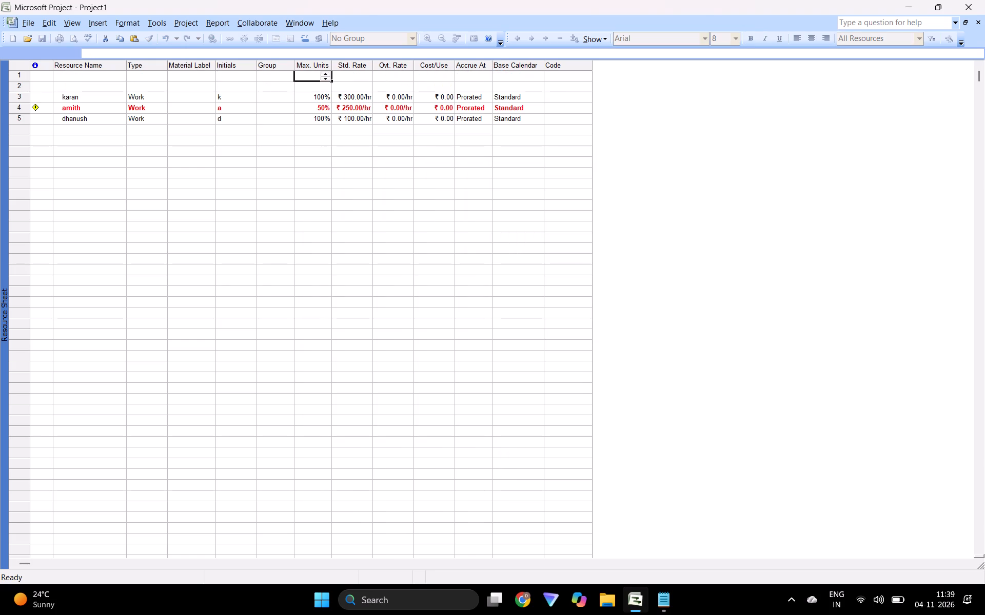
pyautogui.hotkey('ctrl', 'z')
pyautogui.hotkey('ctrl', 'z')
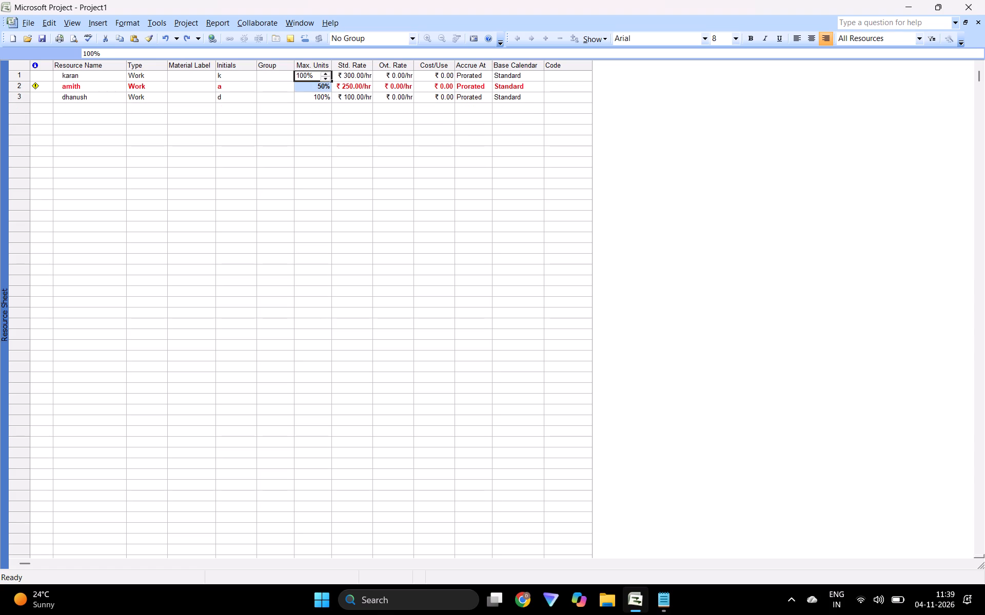
# Set the standard rates to 400 per hour for karan and 300 per hour for amith.
pyautogui.click(360, 74)
pyautogui.click(360, 74)
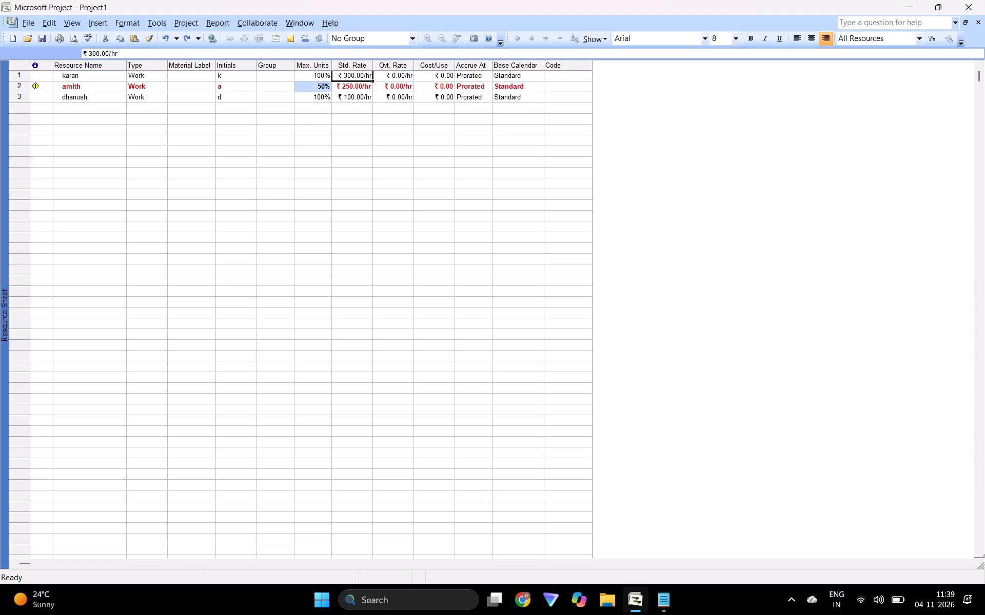
pyautogui.click(360, 74)
pyautogui.press('BackSpace')
pyautogui.write('400')
pyautogui.press('Return')
pyautogui.write('300')
pyautogui.press('Return')
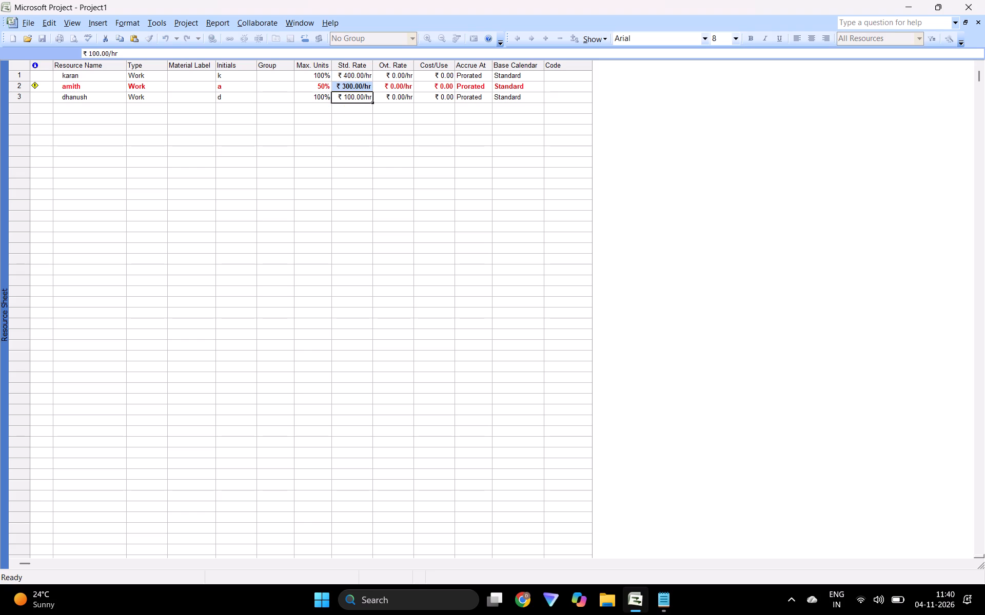
# In the Gantt Chart view, rename the home page design task to "login mdoule".
pyautogui.click(69, 22)
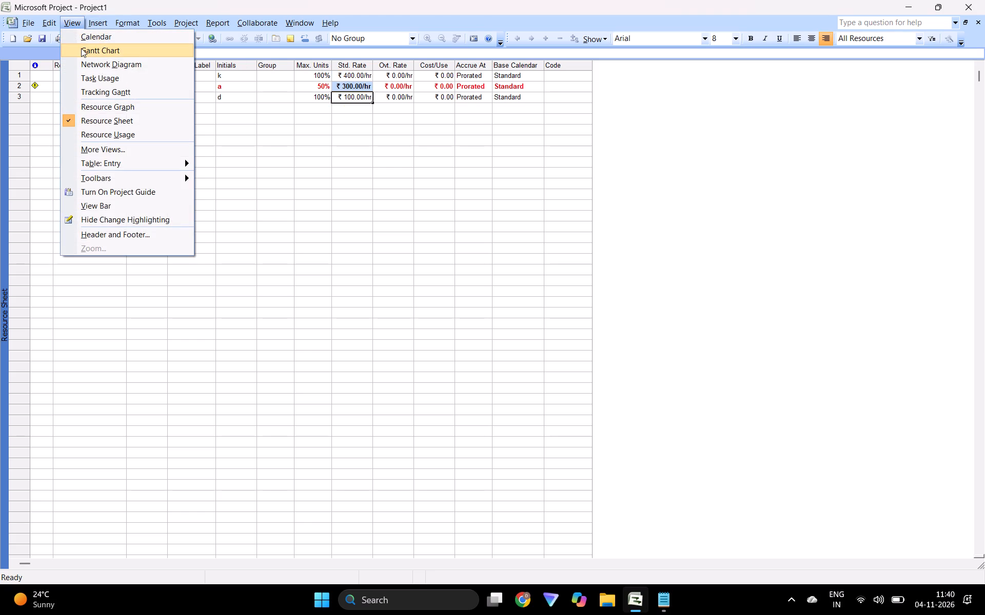
pyautogui.click(81, 48)
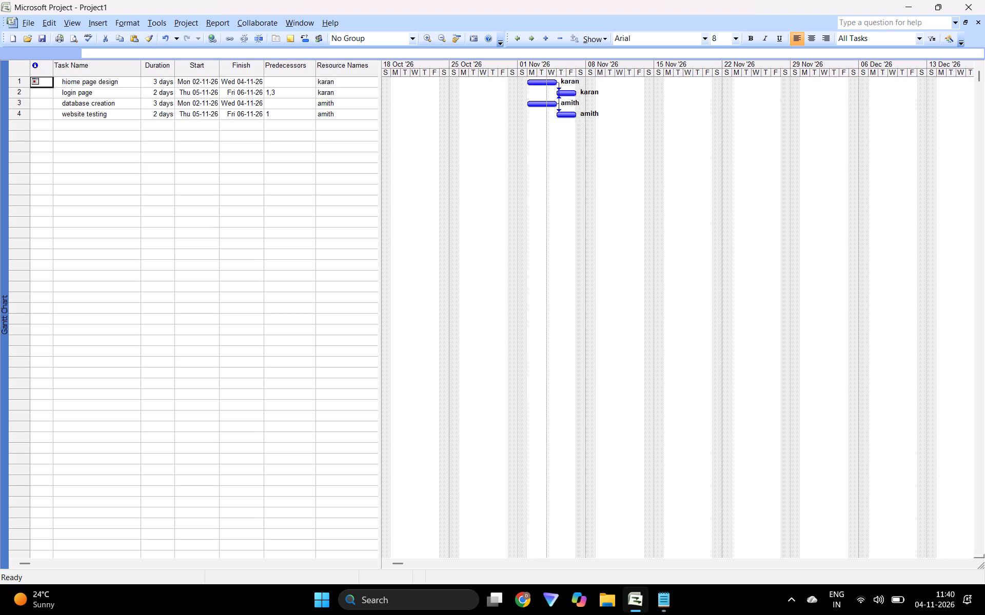
pyautogui.click(118, 84)
pyautogui.press('BackSpace')
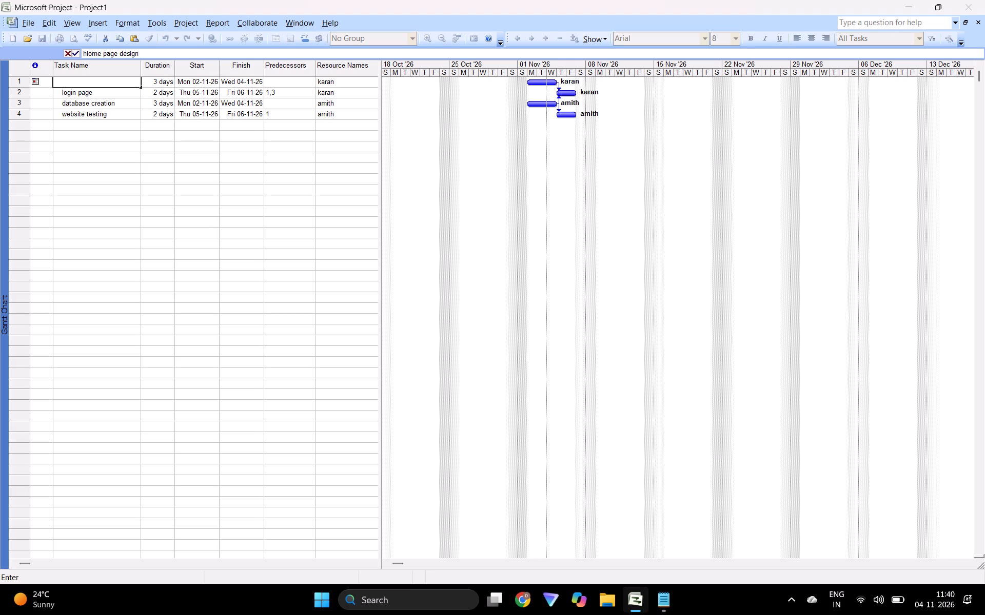
pyautogui.write('login ma')
pyautogui.press('BackSpace')
pyautogui.write('doule')
pyautogui.press('Return')
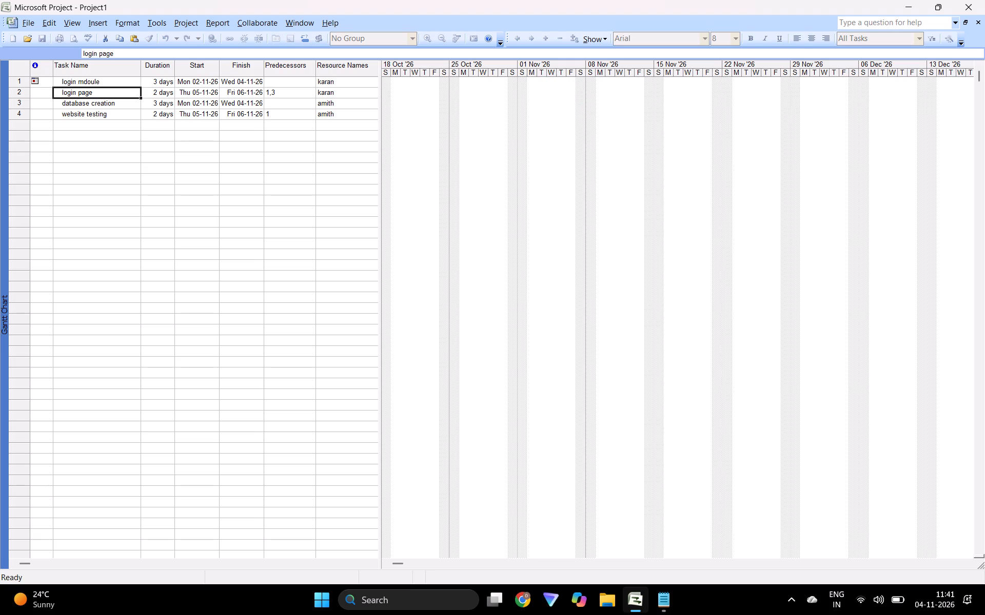
# Rename the login page task to "registration mdule".
pyautogui.press('BackSpace')
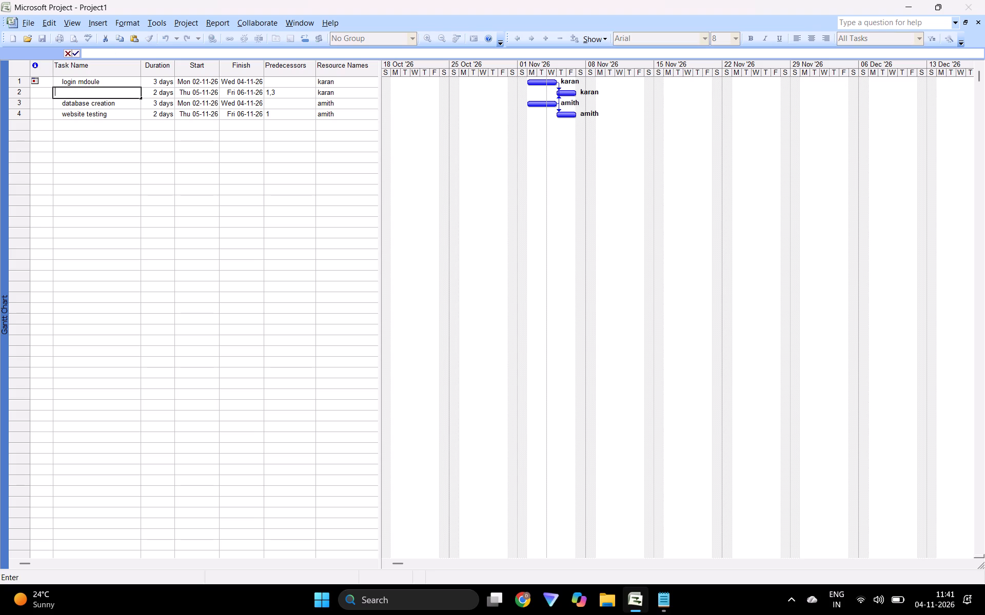
pyautogui.write('registration')
pyautogui.press('space')
pyautogui.write('md')
pyautogui.press('BackSpace')
pyautogui.write('dule')
pyautogui.press('Return')
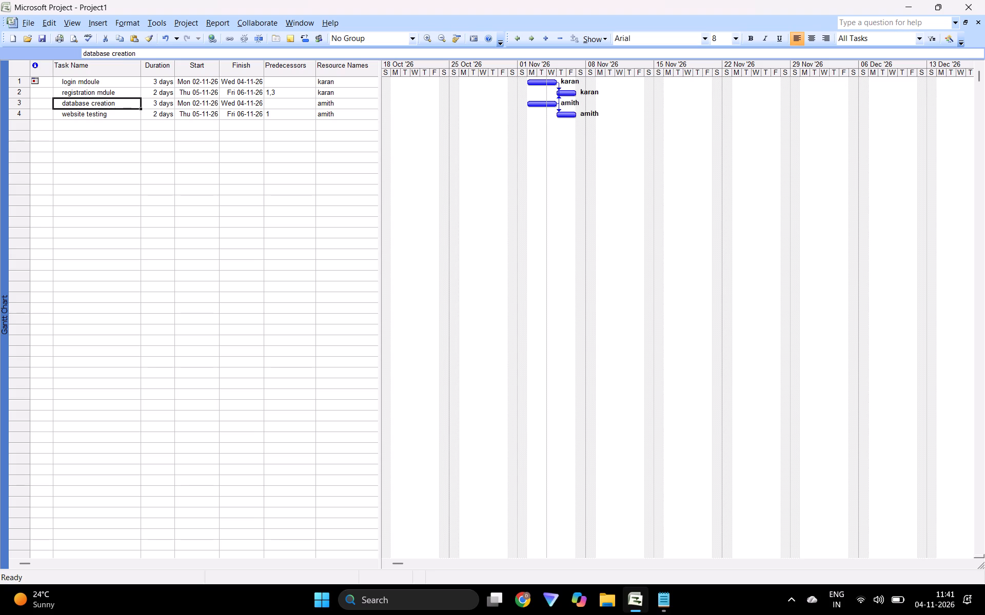
# Correct the second task's name to "registration module" in its task information.
pyautogui.click(121, 92)
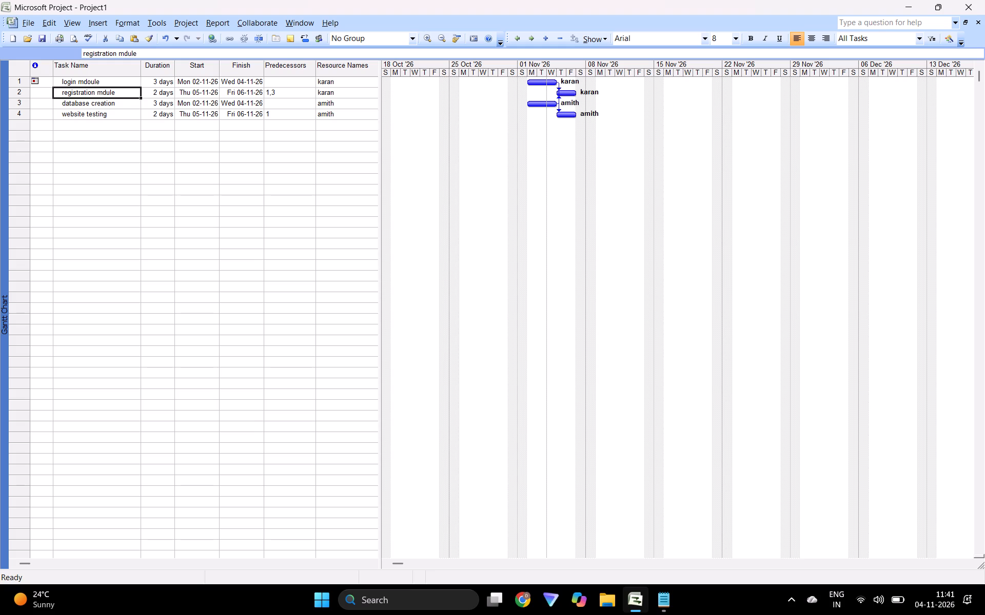
pyautogui.doubleClick(121, 92)
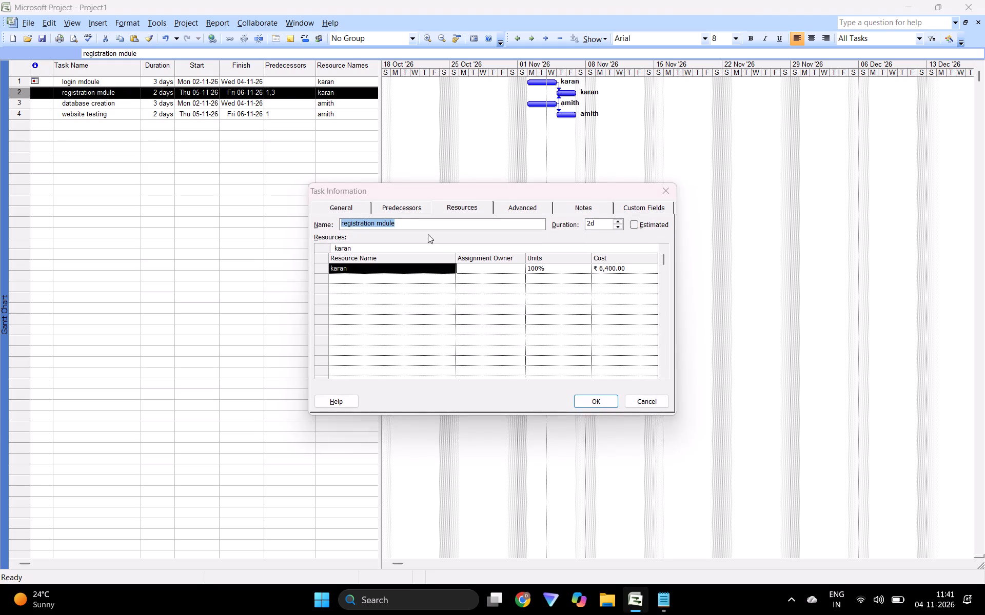
pyautogui.click(428, 222)
pyautogui.press('BackSpace')
pyautogui.press('BackSpace')
pyautogui.press('BackSpace')
pyautogui.press('BackSpace')
pyautogui.press('BackSpace')
pyautogui.write('odule')
pyautogui.press('Return')
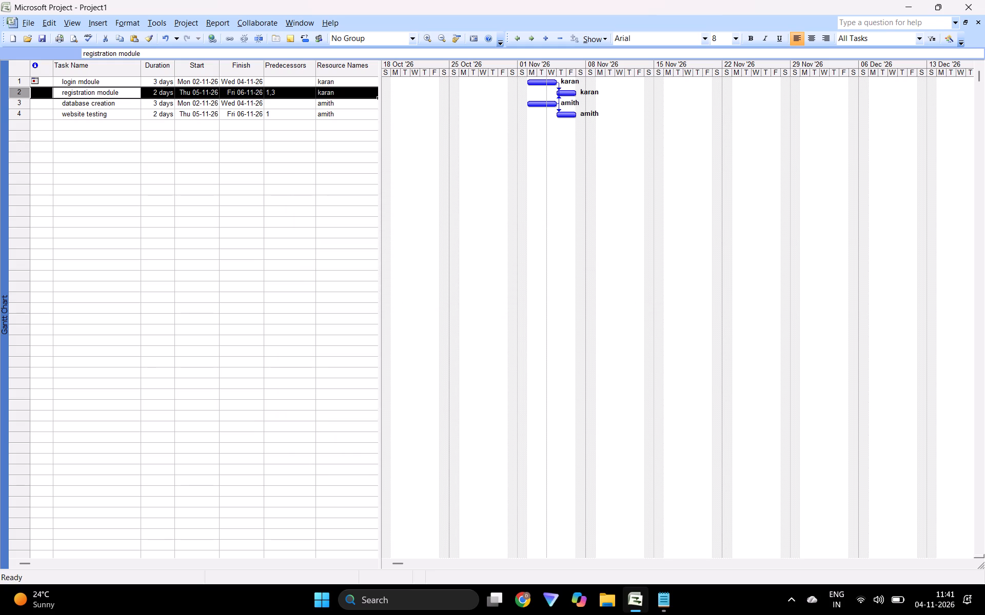
# Rename the database creation task to "database setup".
pyautogui.click(123, 102)
pyautogui.press('BackSpace')
pyautogui.press('BackSpace')
pyautogui.write('data')
pyautogui.press('space')
pyautogui.press('BackSpace')
pyautogui.write('base setu')
pyautogui.press('p')
pyautogui.press('Return')
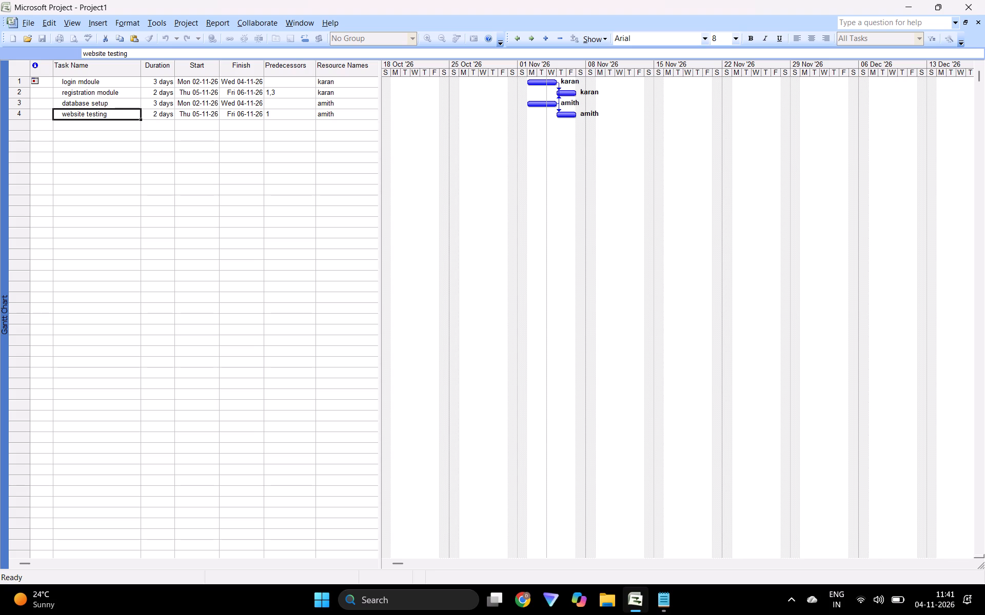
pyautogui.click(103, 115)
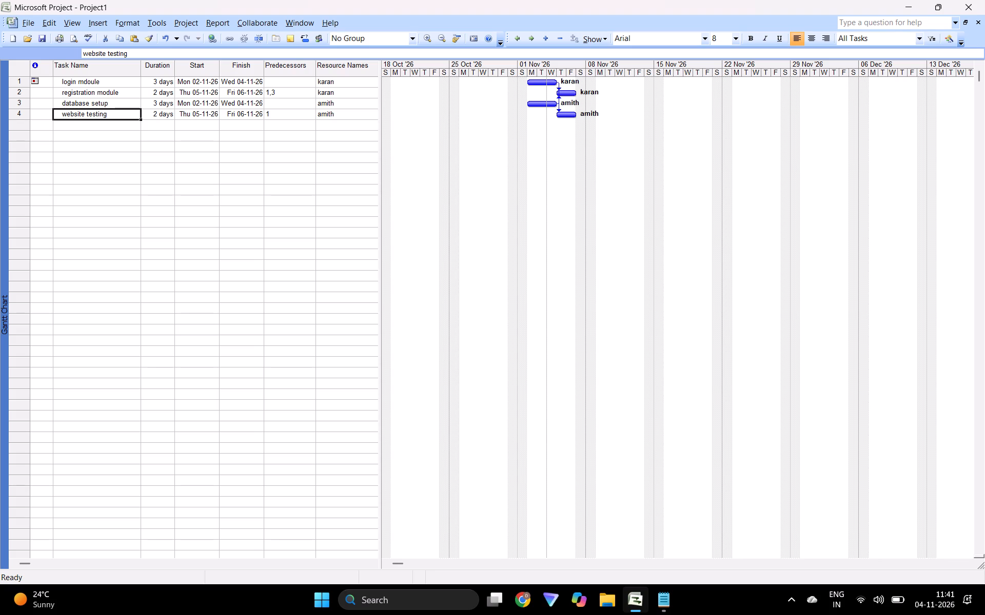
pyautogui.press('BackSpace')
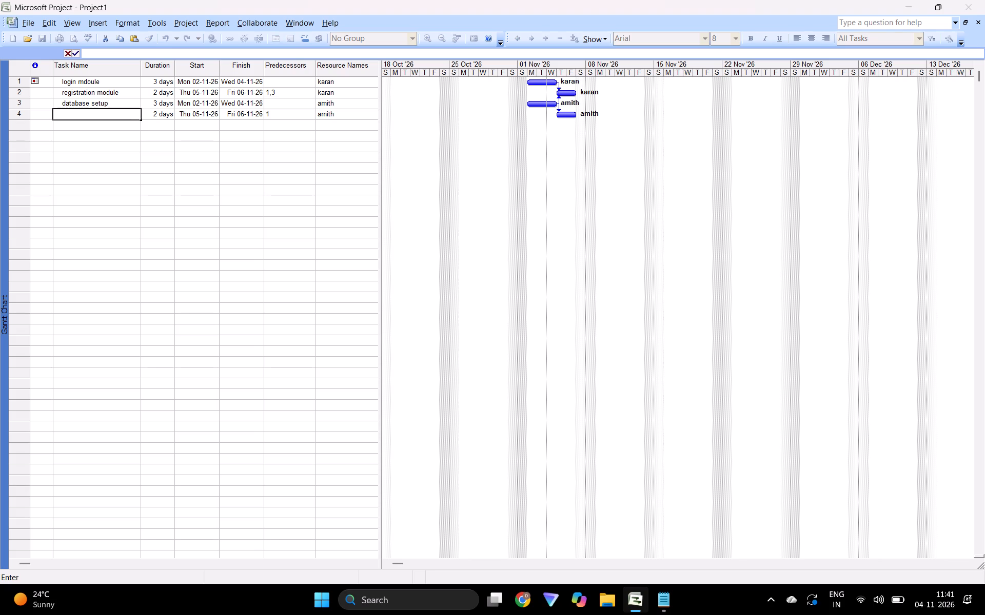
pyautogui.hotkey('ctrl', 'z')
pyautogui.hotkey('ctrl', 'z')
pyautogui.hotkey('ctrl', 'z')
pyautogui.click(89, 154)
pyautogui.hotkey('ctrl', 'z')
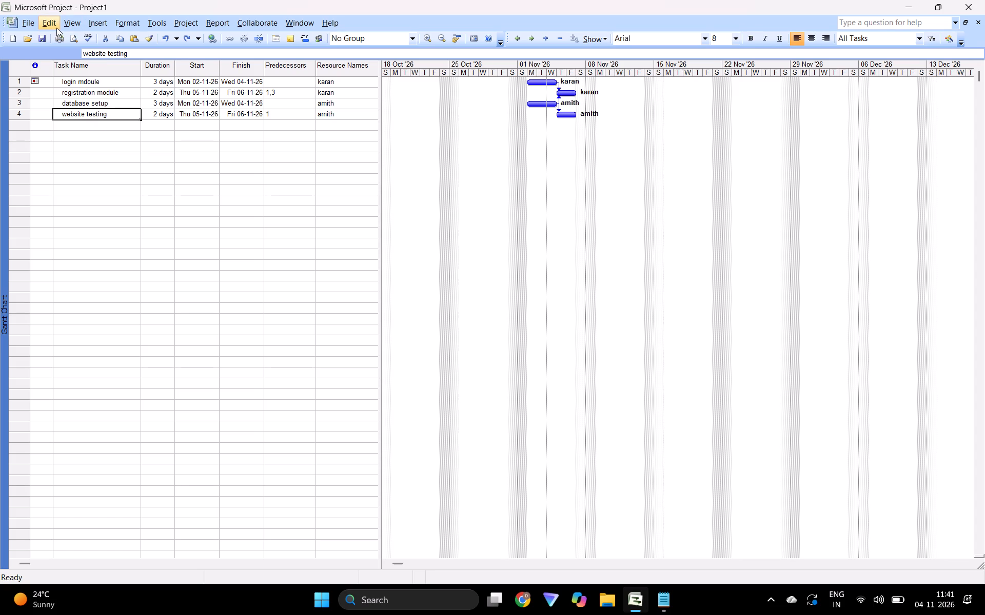
# Examine the task dependencies in the Network Diagram view, and return to the Gantt Chart view in a maximized window.
pyautogui.click(81, 24)
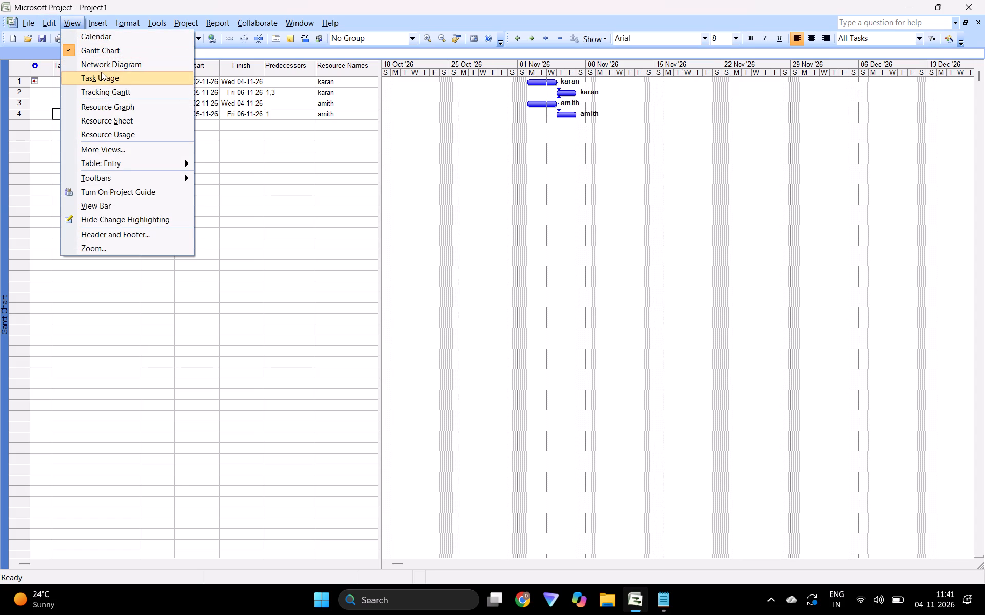
pyautogui.click(112, 68)
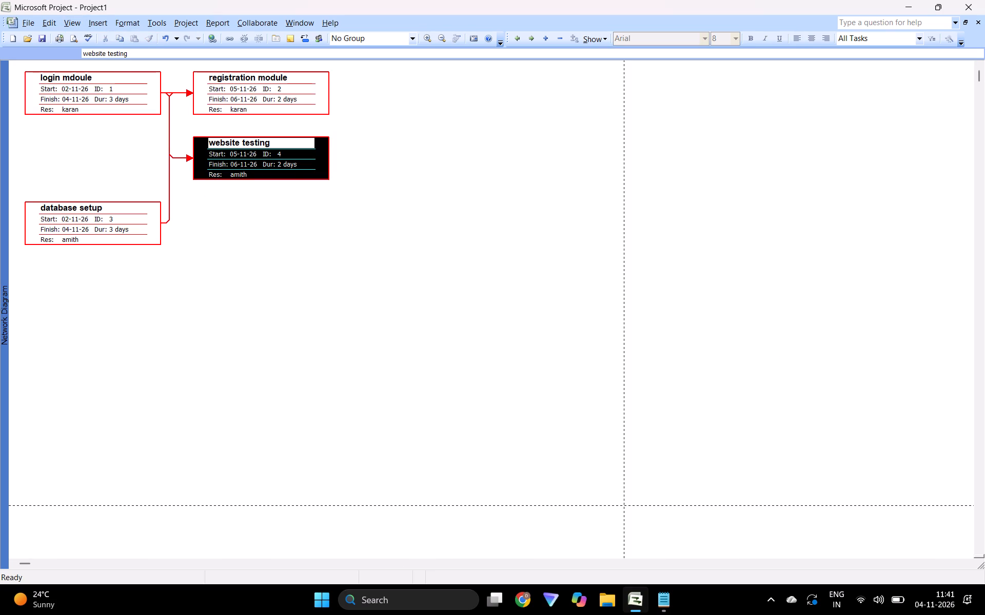
pyautogui.scroll(1, 135, 211)
pyautogui.scroll(-1, 271, 119)
pyautogui.moveTo(70, 14); pyautogui.dragTo(71, 20)
pyautogui.click(71, 20)
pyautogui.click(90, 48)
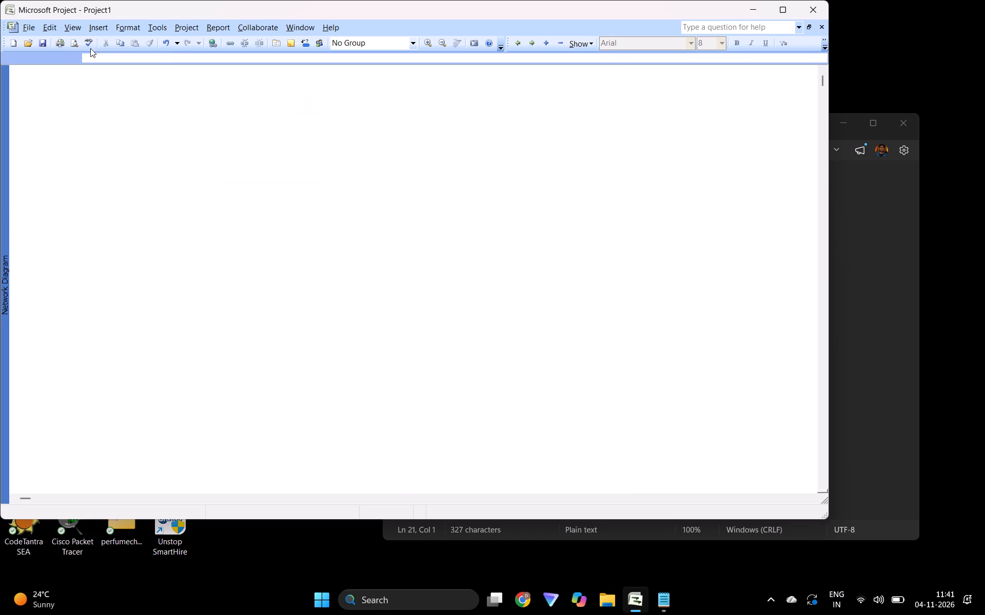
pyautogui.click(783, 9)
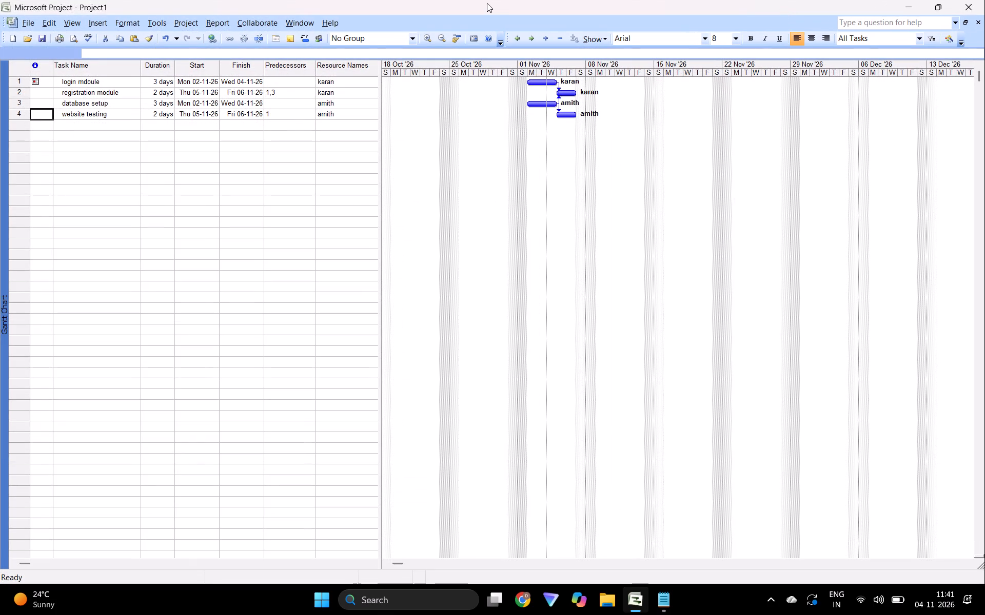
# Delete the website testing task in the Network Diagram view.
pyautogui.click(71, 16)
pyautogui.click(117, 61)
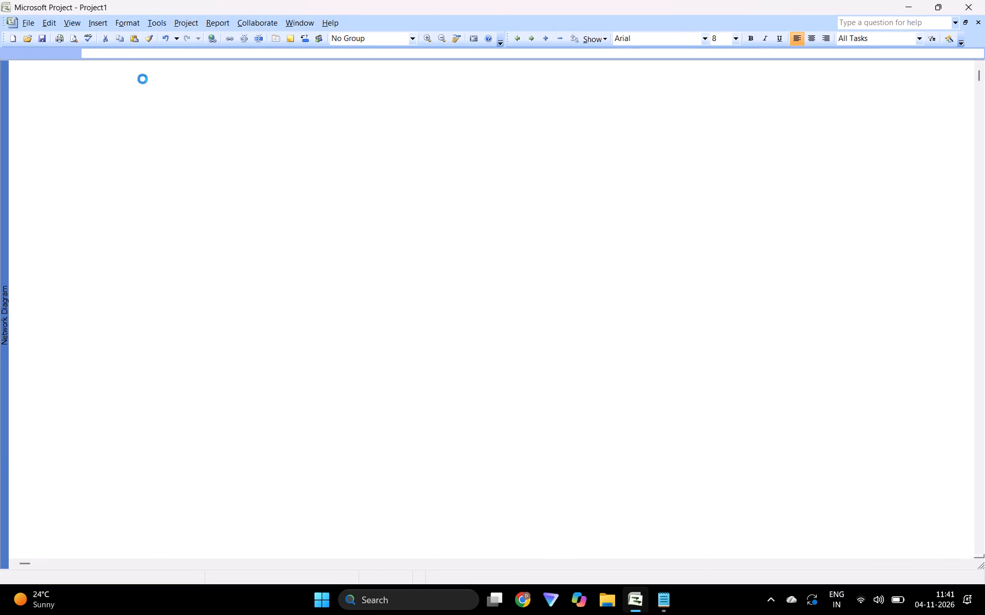
pyautogui.click(237, 156)
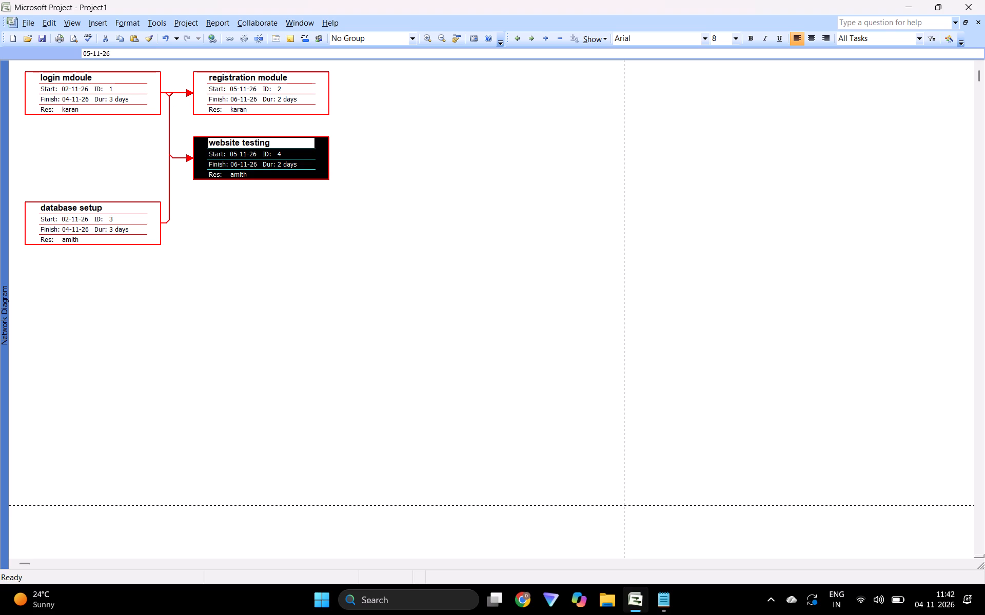
pyautogui.rightClick(237, 156)
pyautogui.moveTo(263, 171); pyautogui.dragTo(264, 165)
pyautogui.click(264, 165)
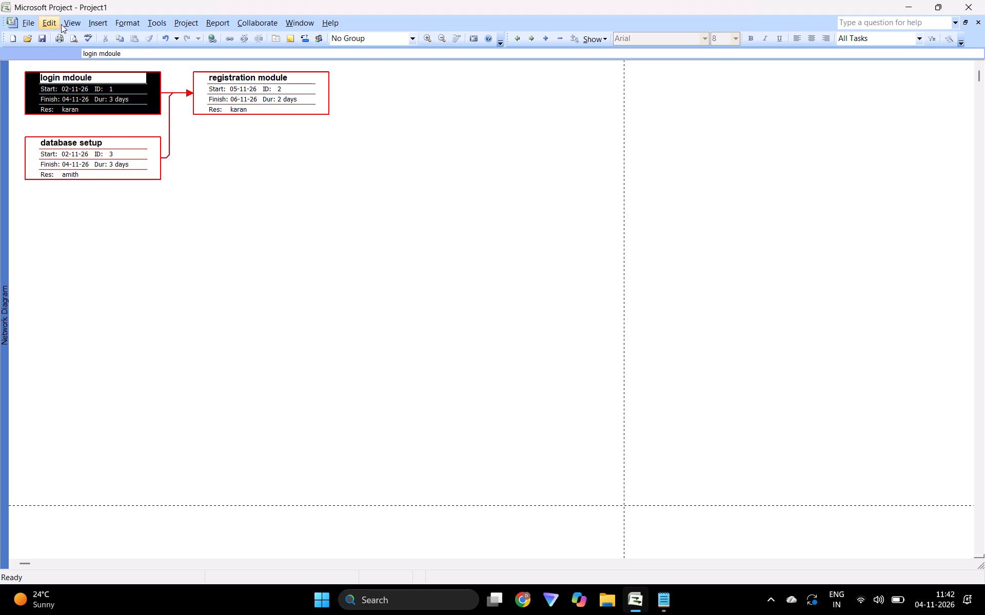
# In the Gantt Chart view, clear the predecessors of the registration module task.
pyautogui.click(72, 29)
pyautogui.click(79, 54)
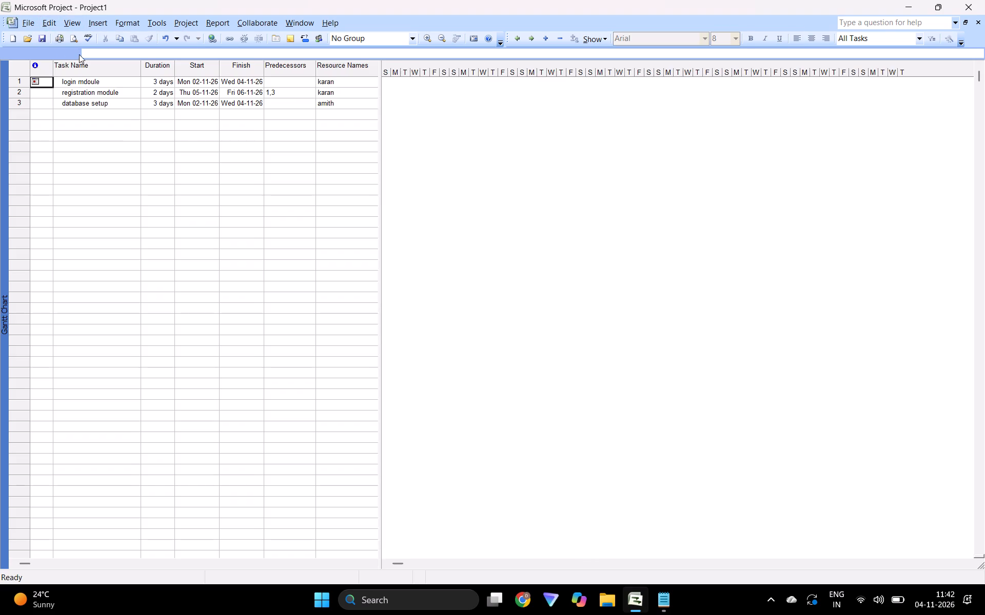
pyautogui.click(334, 105)
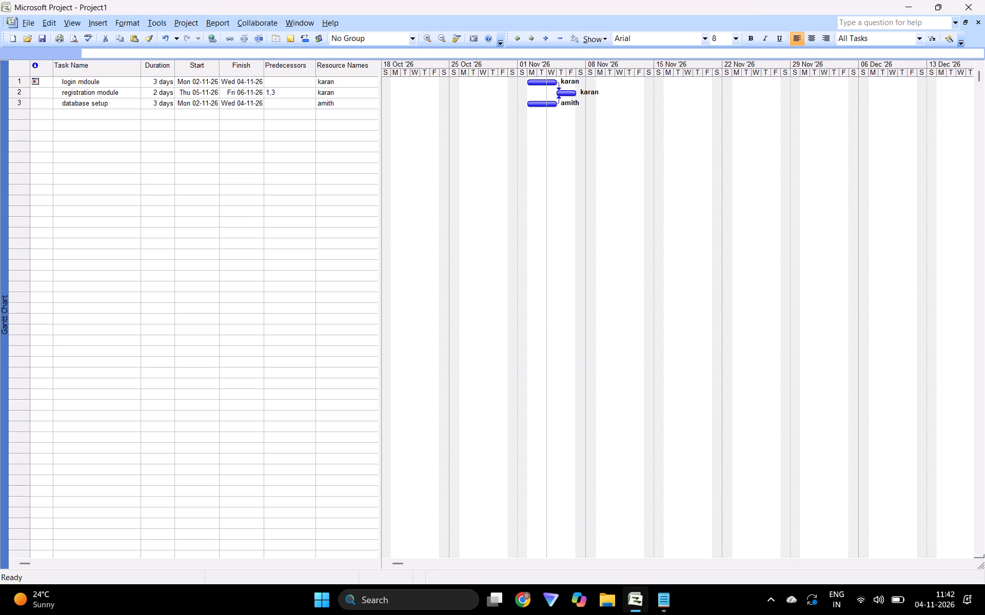
pyautogui.click(294, 92)
pyautogui.press('BackSpace')
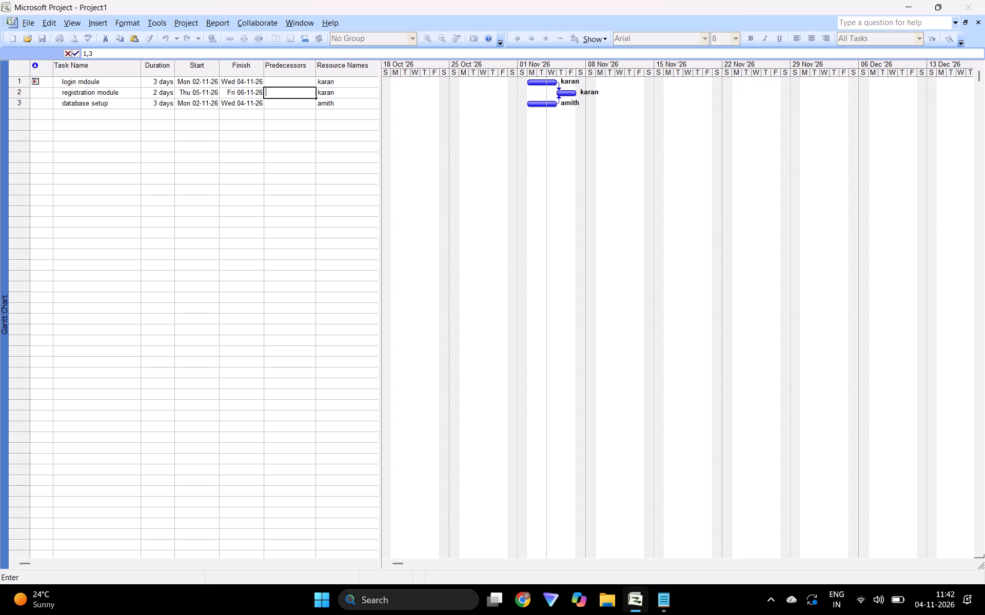
pyautogui.click(306, 139)
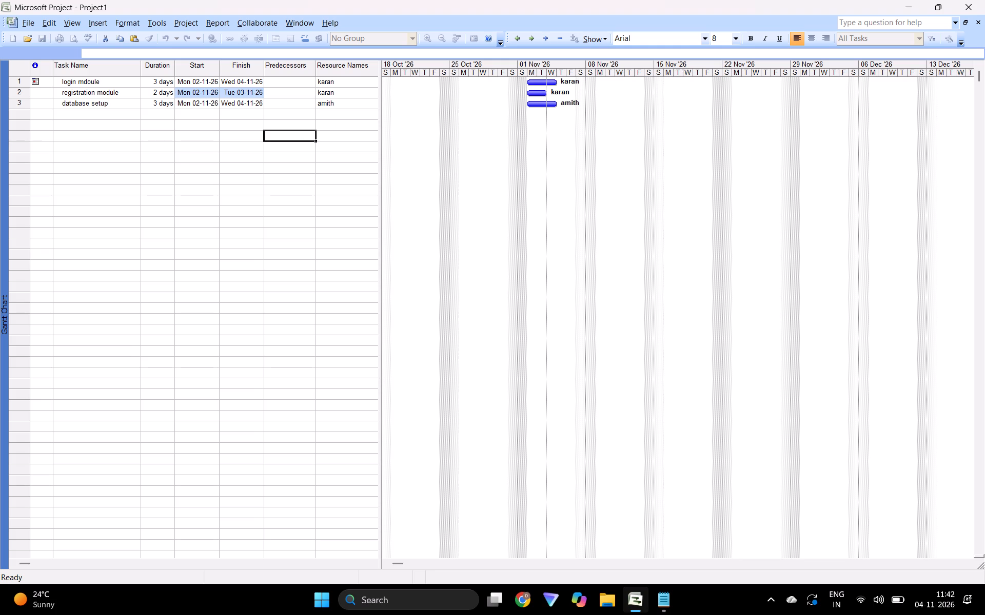
# Set the registration module's start date to Thu 05-11-26 and link it to follow the login module task.
pyautogui.click(212, 93)
pyautogui.click(216, 93)
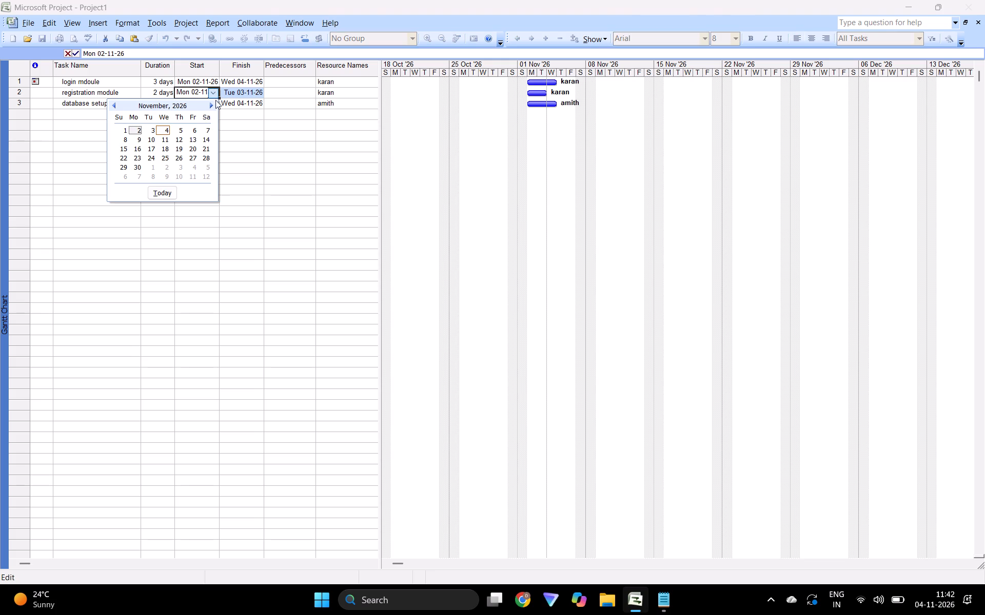
pyautogui.click(179, 132)
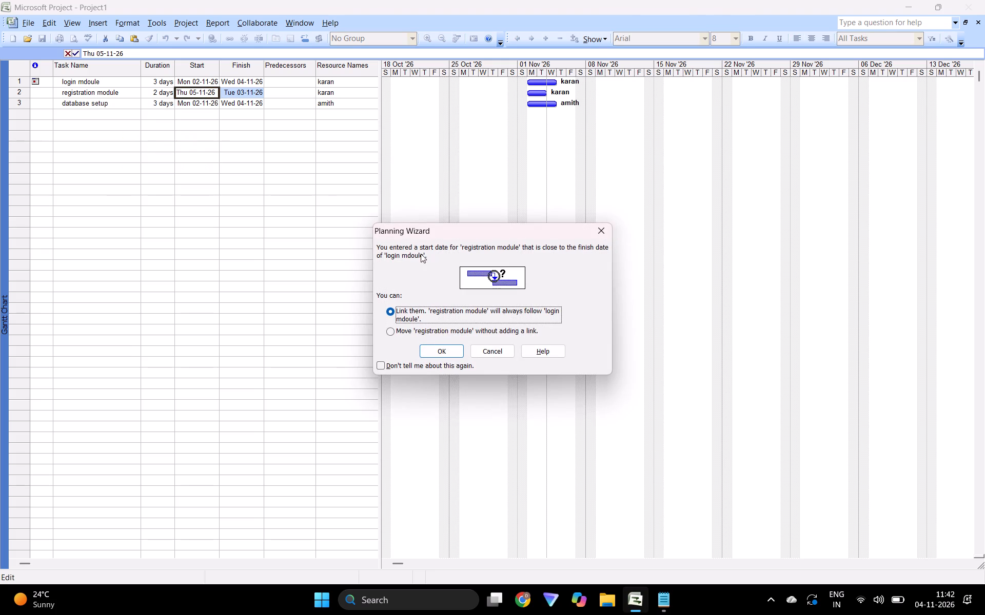
pyautogui.click(443, 354)
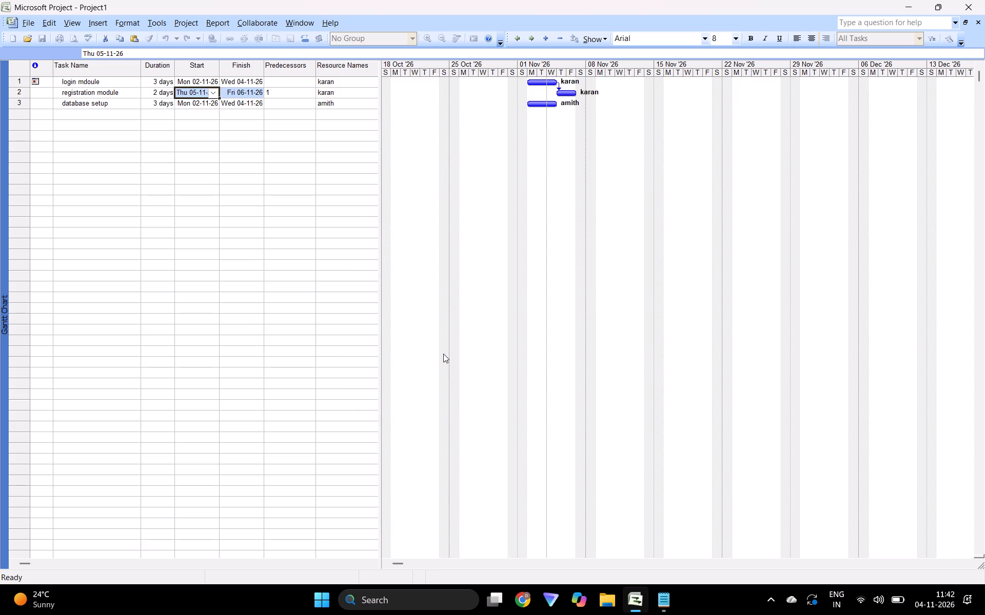
pyautogui.click(198, 182)
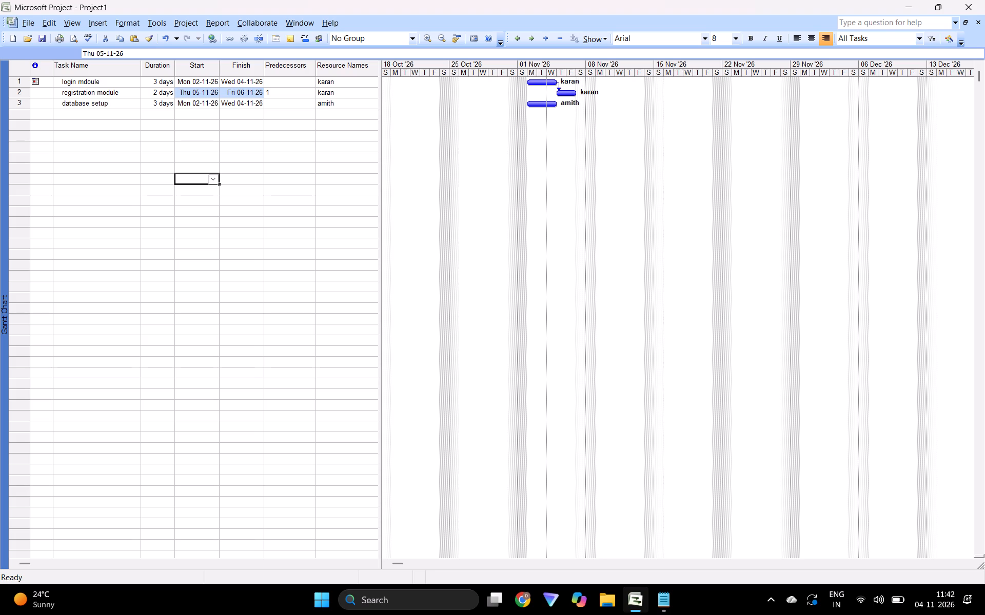
# Choose karan as the resource for the registration module task.
pyautogui.click(350, 92)
pyautogui.click(370, 96)
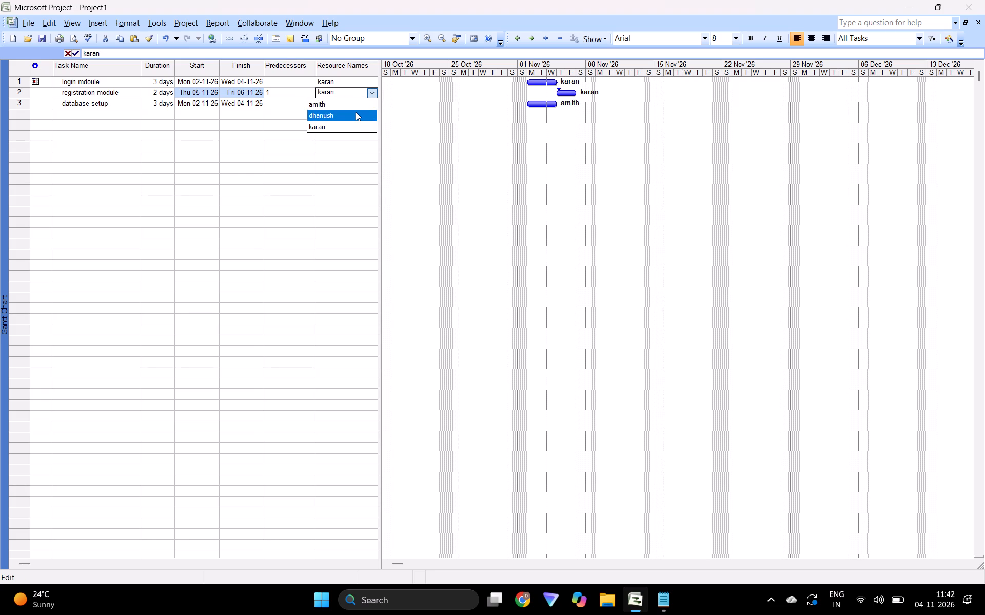
pyautogui.click(347, 125)
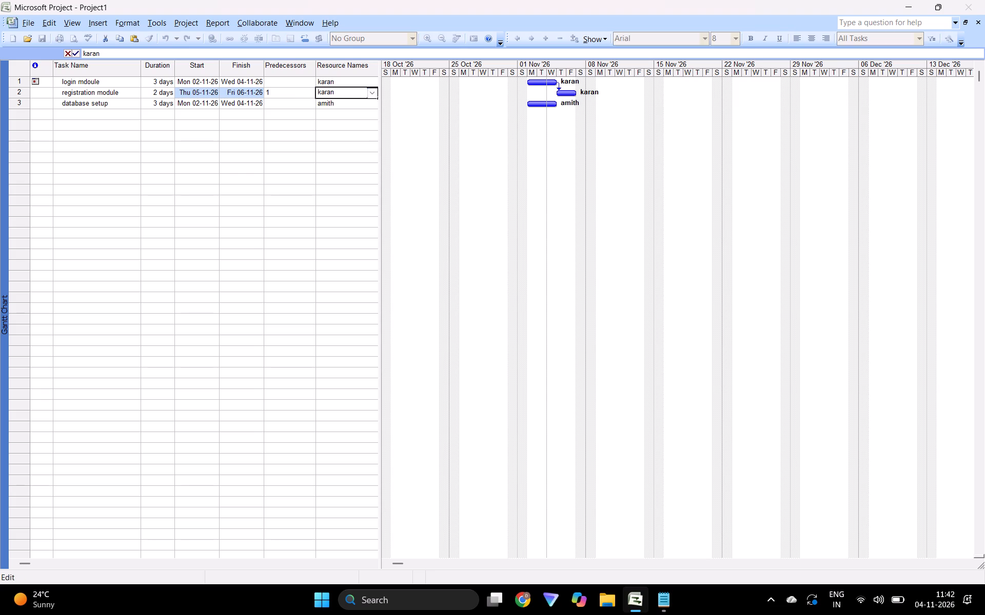
pyautogui.click(351, 85)
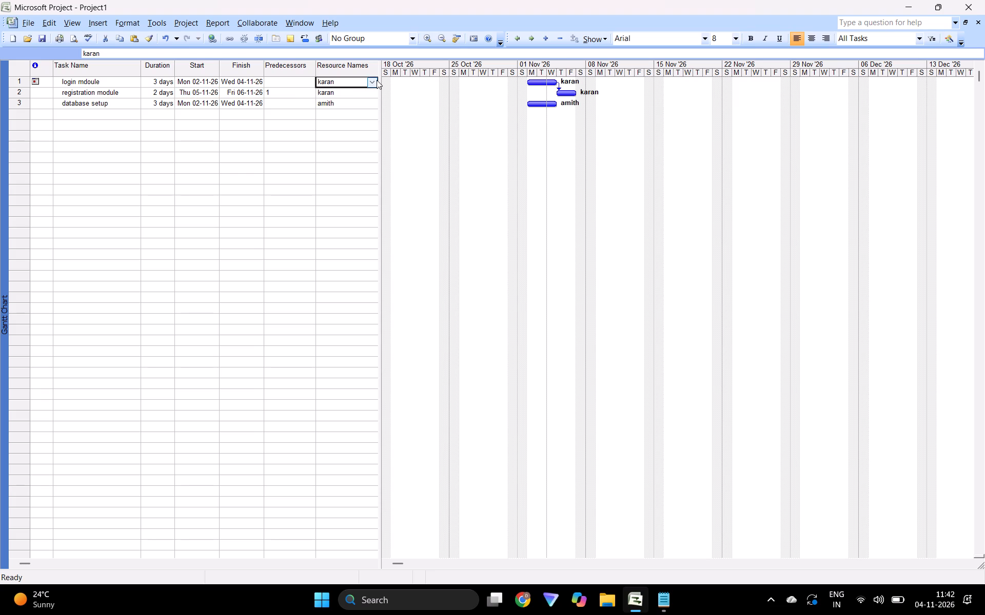
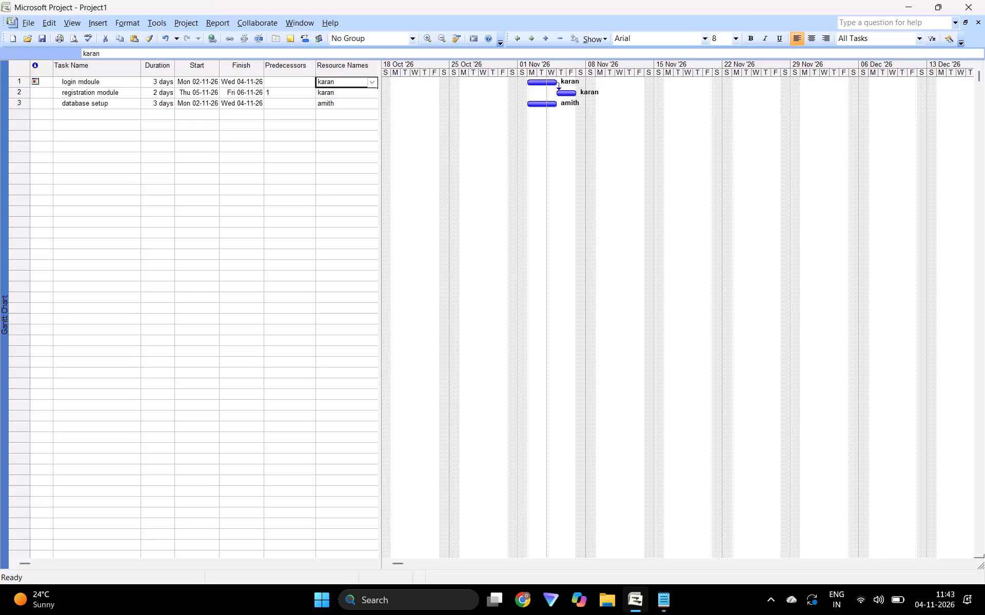
# Set the durations to 4 days for the login module, 3 days for the registration module and 2 days for database setup.
pyautogui.click(169, 82)
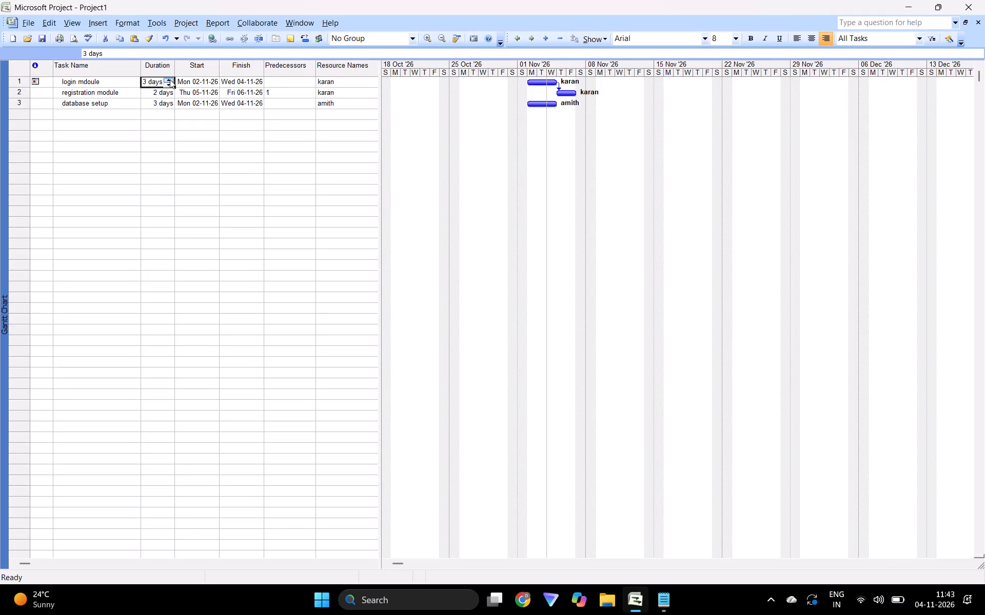
pyautogui.click(170, 79)
pyautogui.click(162, 92)
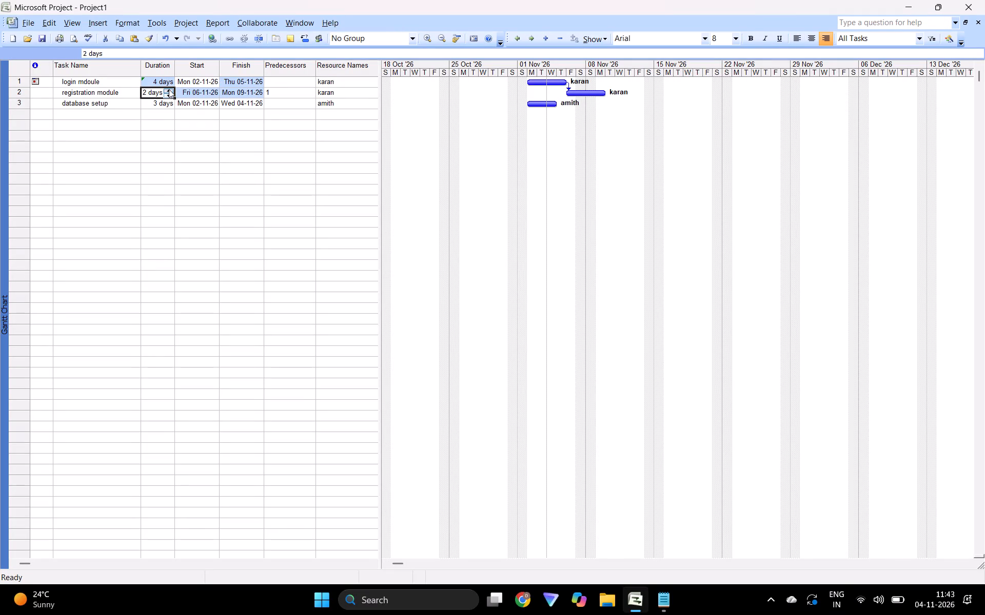
pyautogui.click(169, 89)
pyautogui.click(159, 101)
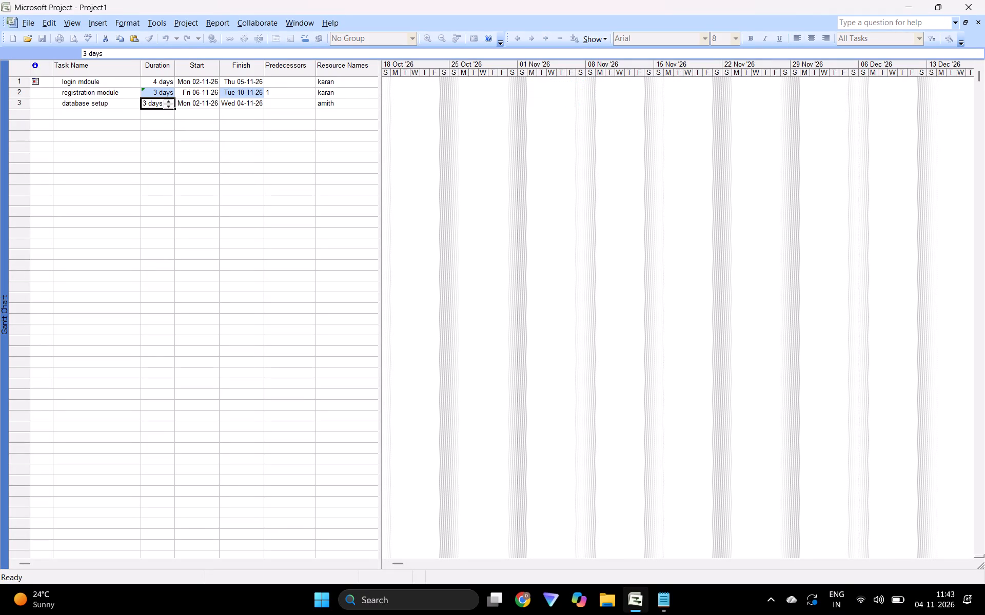
pyautogui.click(168, 108)
pyautogui.click(238, 158)
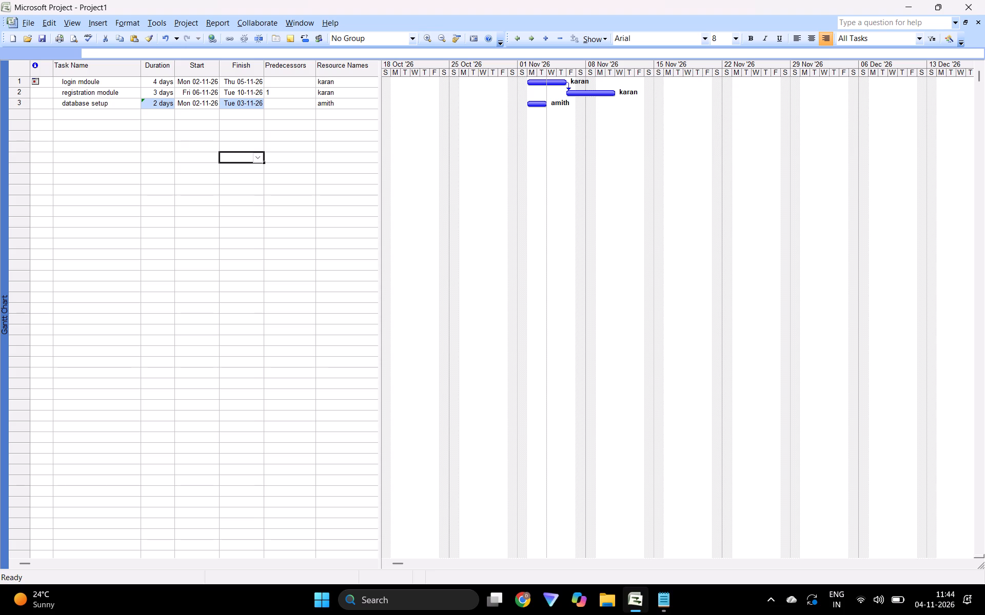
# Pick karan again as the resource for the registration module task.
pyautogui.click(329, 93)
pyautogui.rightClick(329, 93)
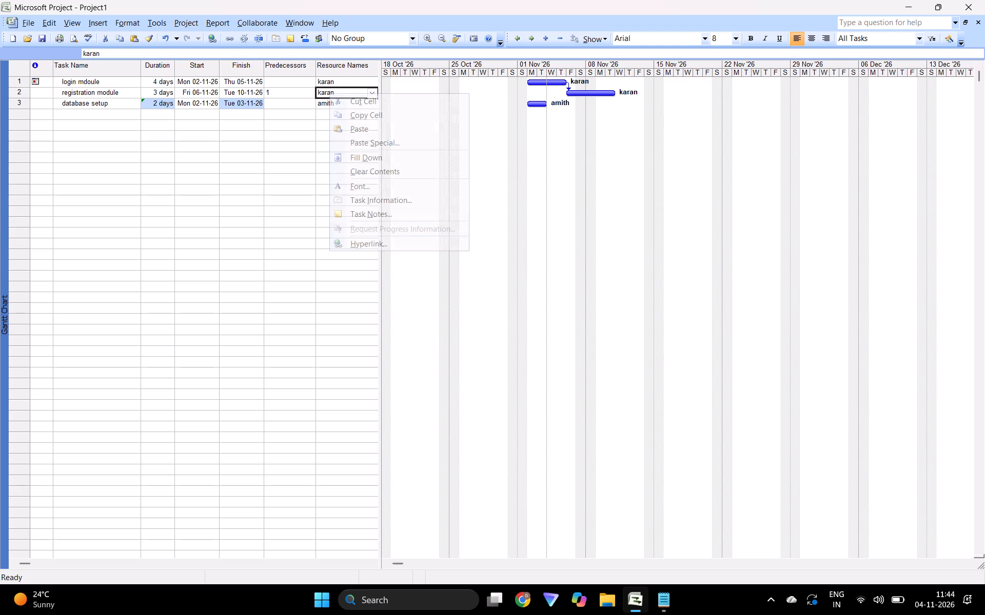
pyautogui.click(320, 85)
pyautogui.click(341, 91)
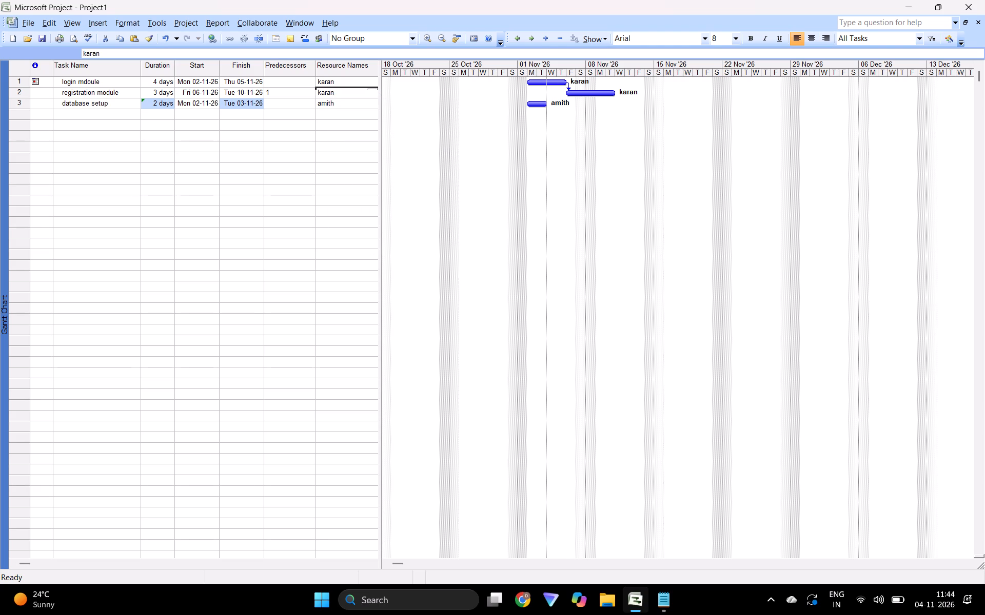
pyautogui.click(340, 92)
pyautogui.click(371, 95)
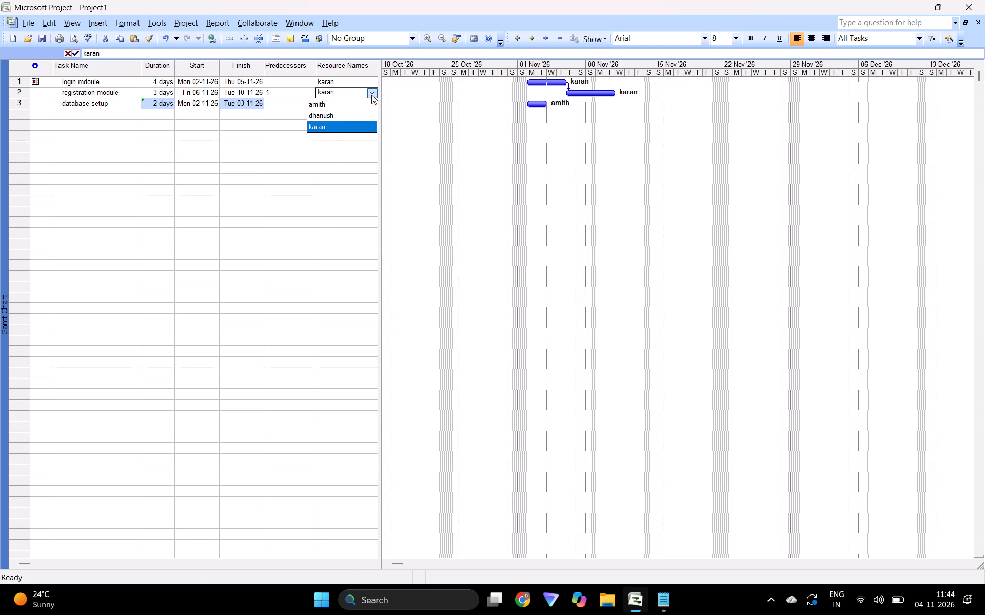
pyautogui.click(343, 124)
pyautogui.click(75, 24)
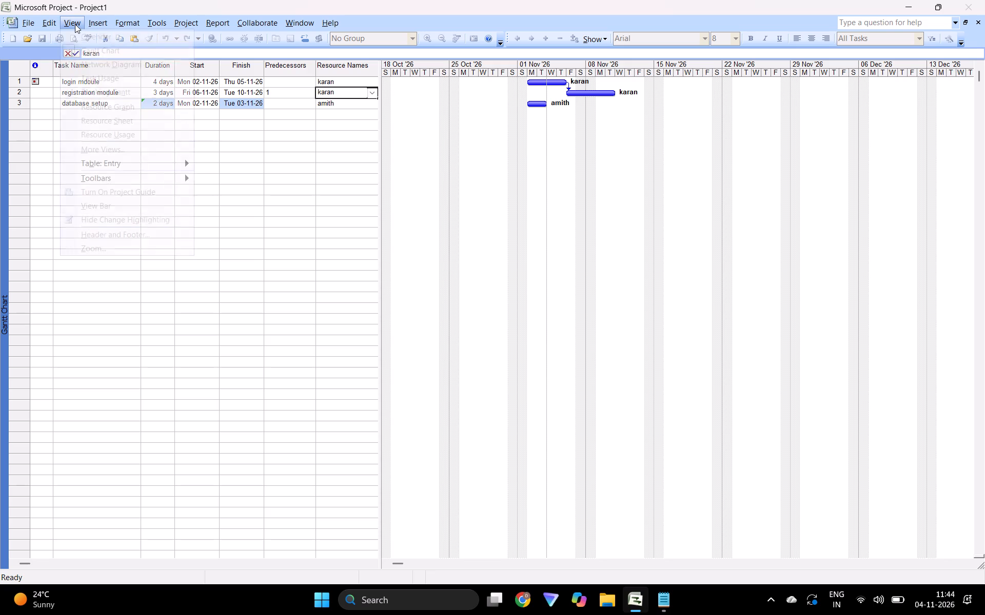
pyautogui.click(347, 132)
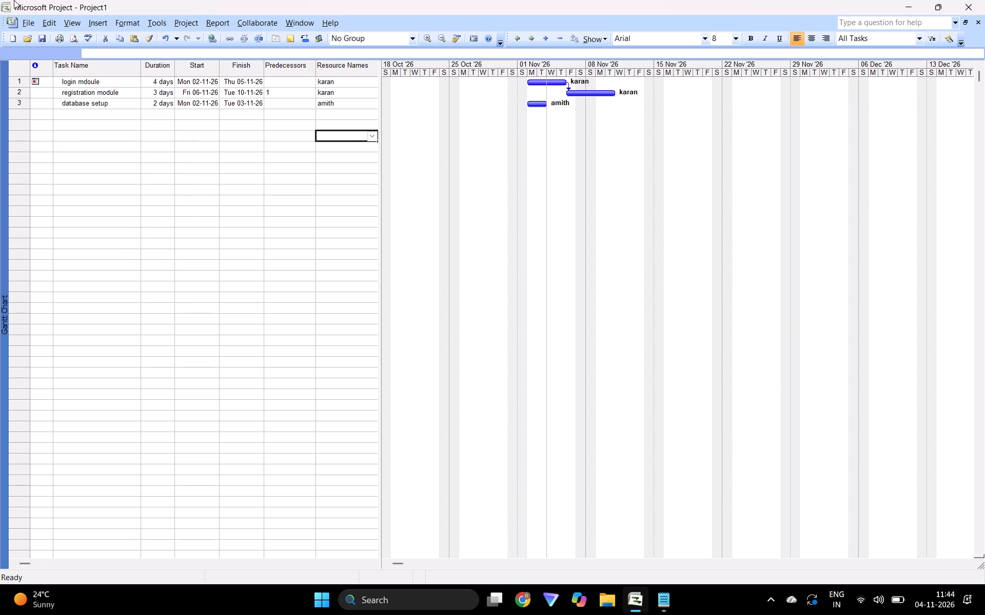
# In the Resource Sheet view, set the maximum units to 100% for amith and 50% for karan.
pyautogui.click(69, 18)
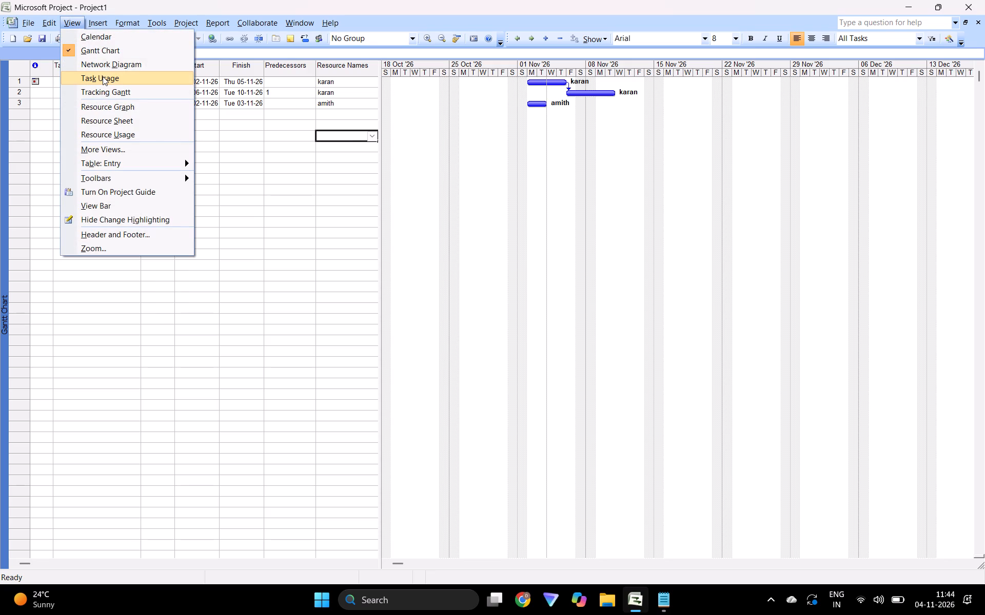
pyautogui.click(109, 115)
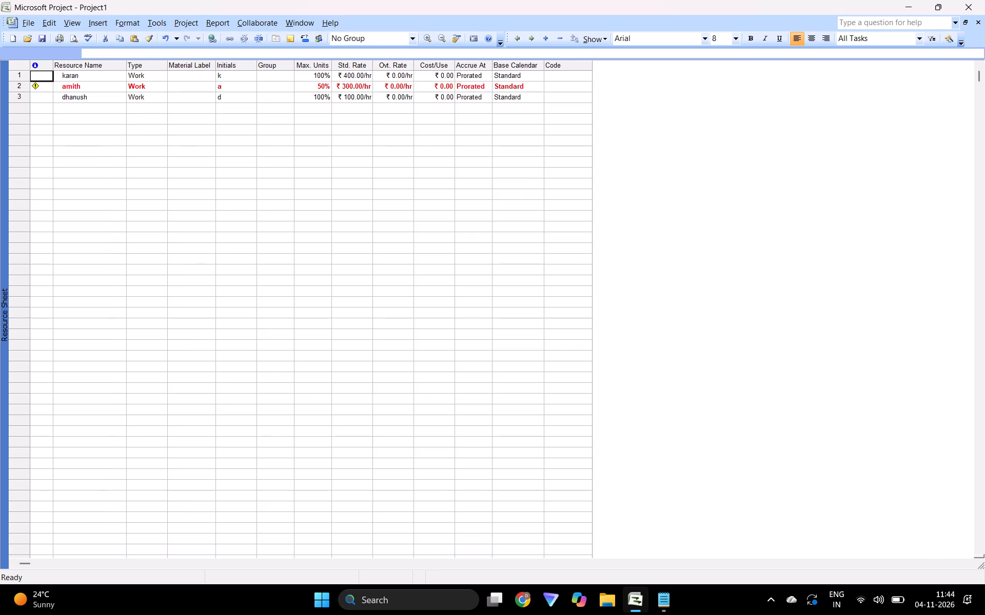
pyautogui.click(320, 84)
pyautogui.click(324, 83)
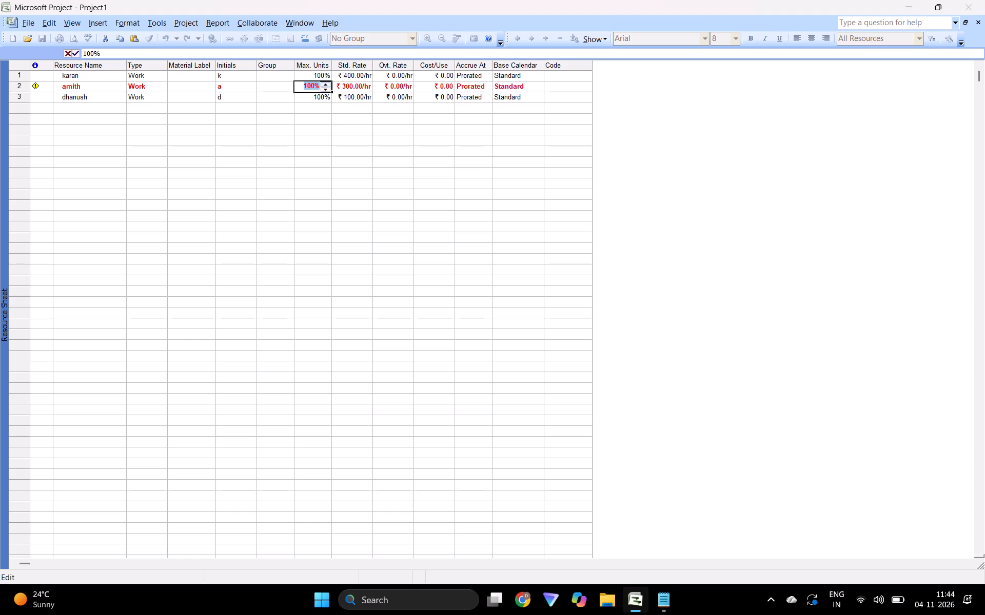
pyautogui.click(321, 75)
pyautogui.click(324, 79)
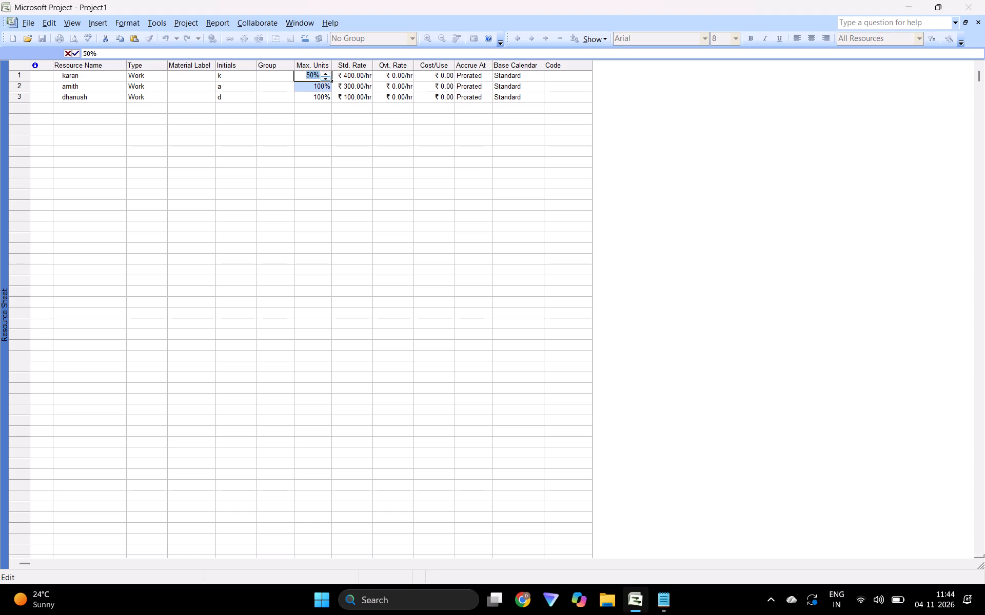
pyautogui.click(271, 131)
# In the Gantt Chart view, reassign karan to the registration module task at the 50% units.
pyautogui.moveTo(66, 24); pyautogui.dragTo(102, 51)
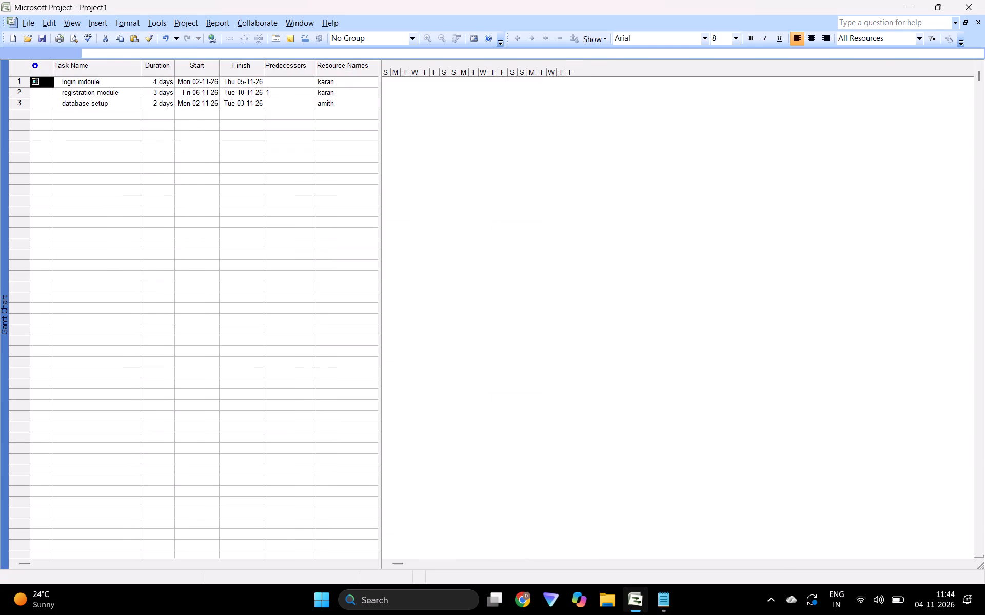
pyautogui.click(102, 51)
pyautogui.click(348, 93)
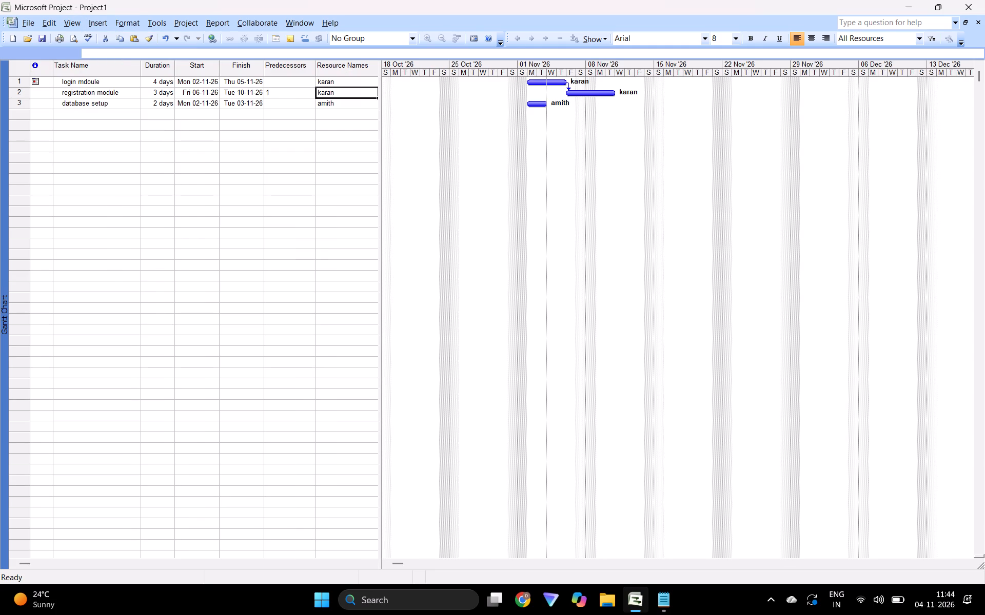
pyautogui.click(371, 94)
pyautogui.click(342, 128)
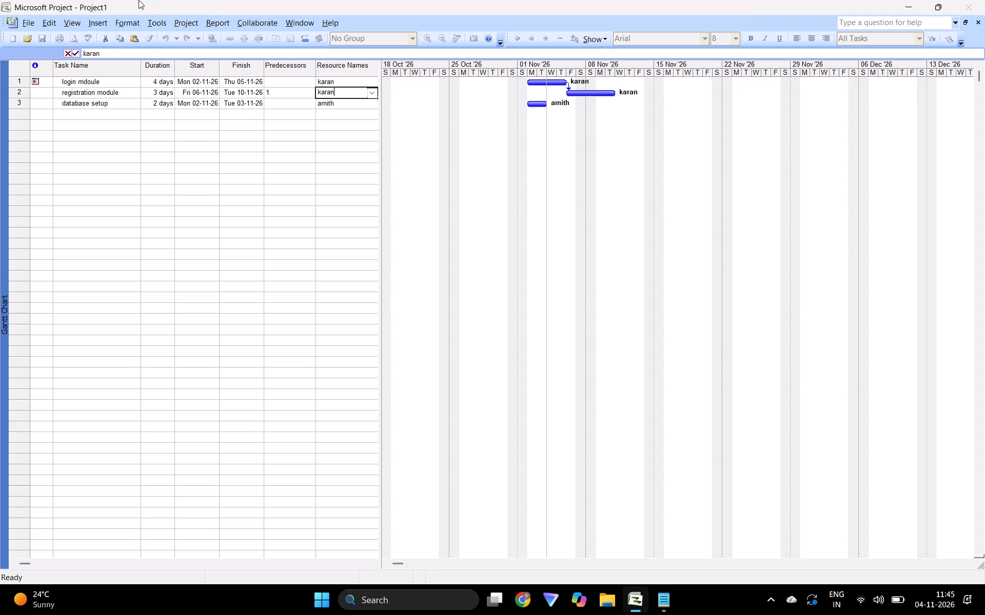
pyautogui.click(76, 21)
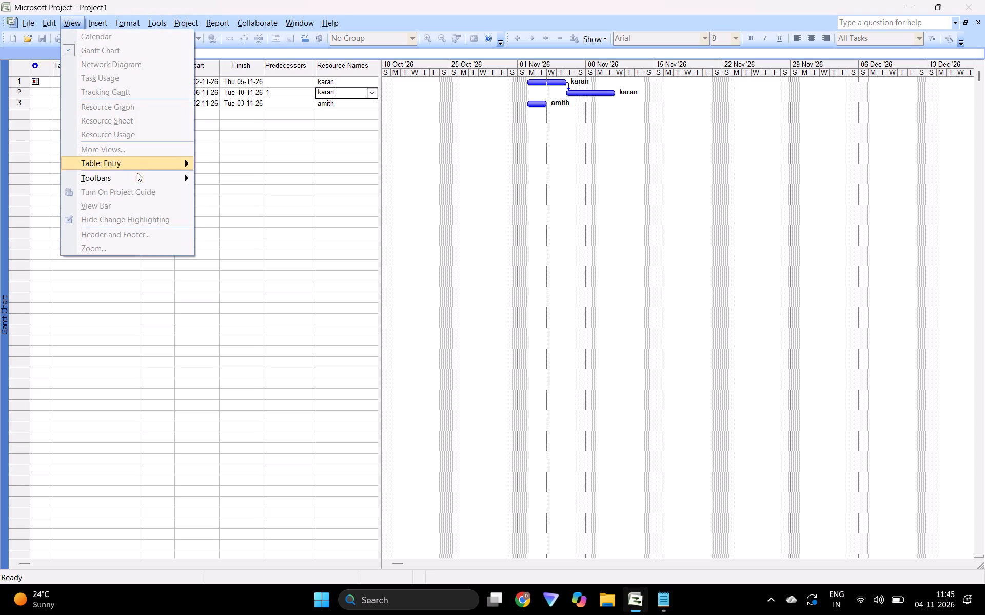
pyautogui.click(308, 159)
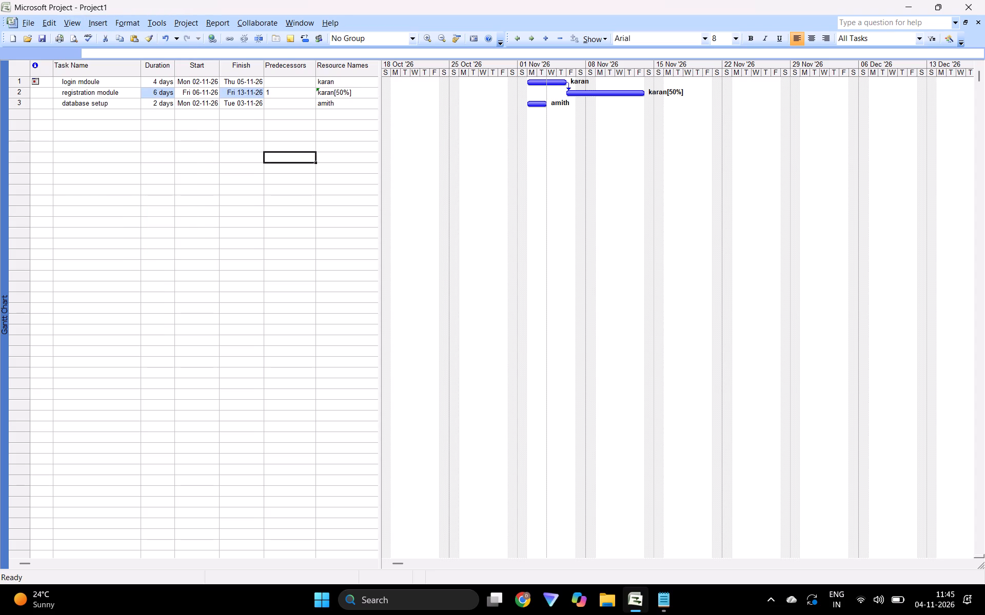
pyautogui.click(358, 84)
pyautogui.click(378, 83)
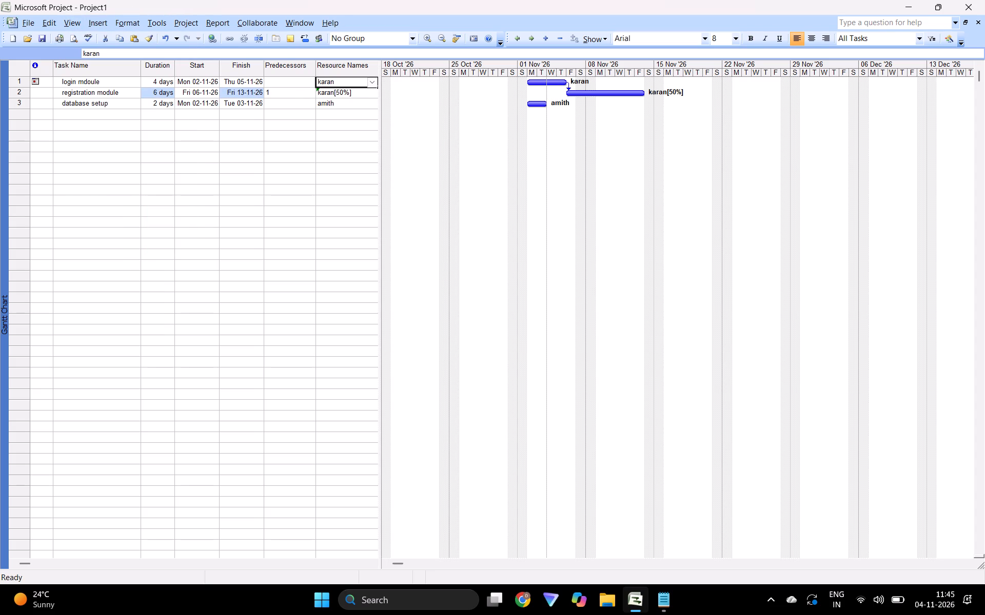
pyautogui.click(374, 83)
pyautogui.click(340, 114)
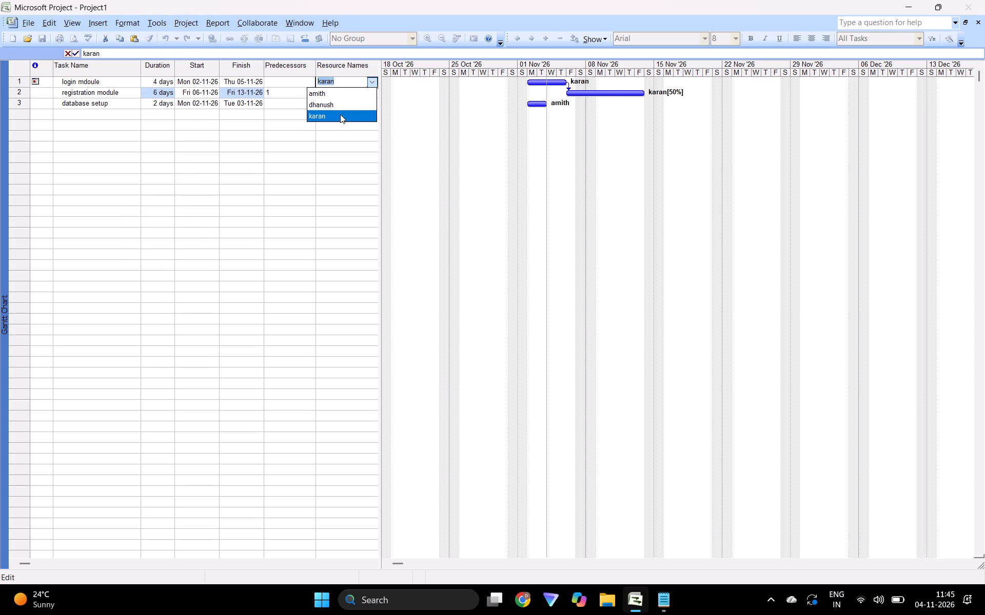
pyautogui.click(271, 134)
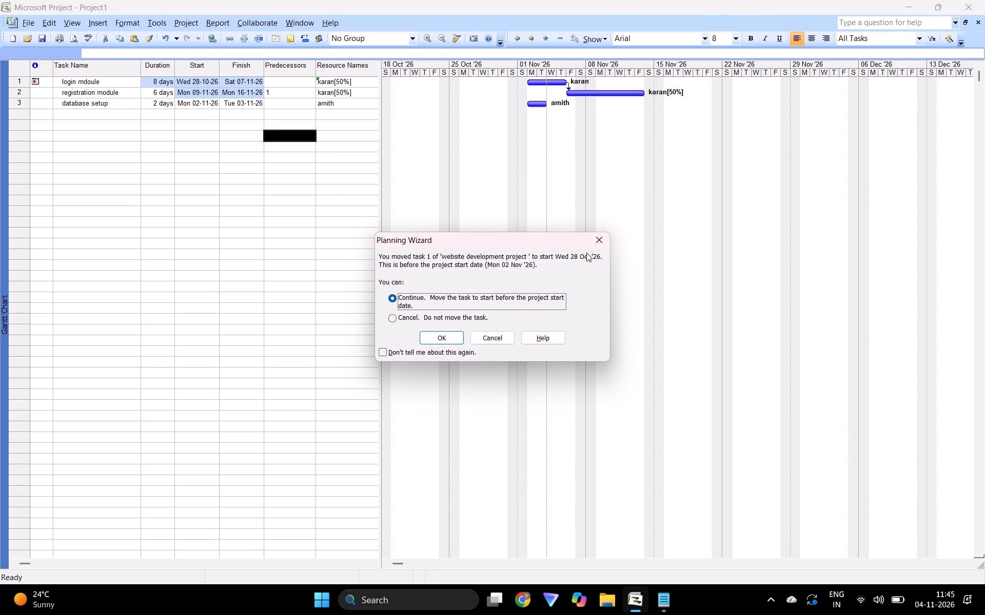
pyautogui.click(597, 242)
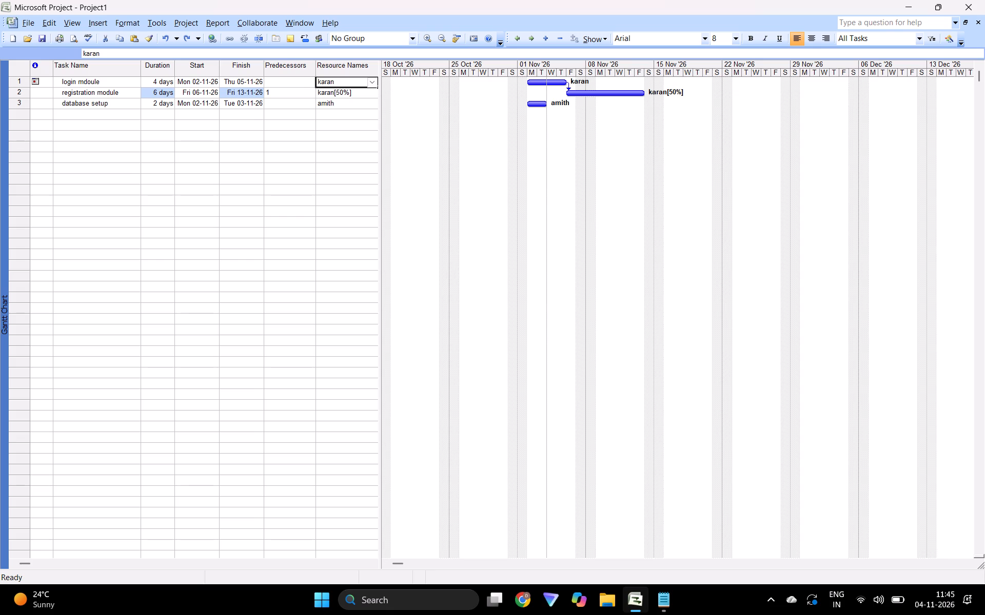
# Reassign karan to the login module task at the 50% units, allowing it to start before the project start date.
pyautogui.click(372, 79)
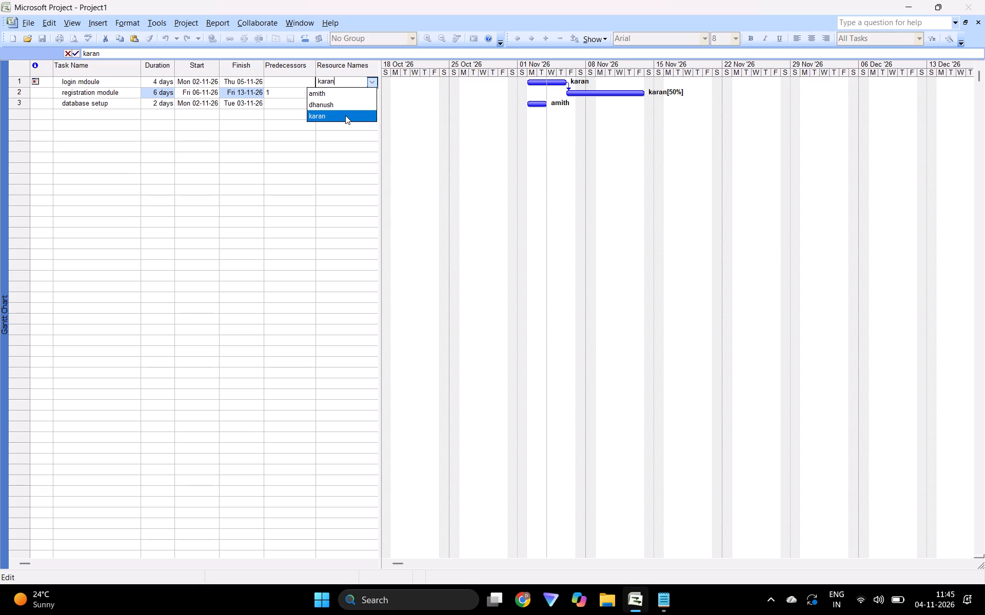
pyautogui.click(345, 115)
pyautogui.click(339, 216)
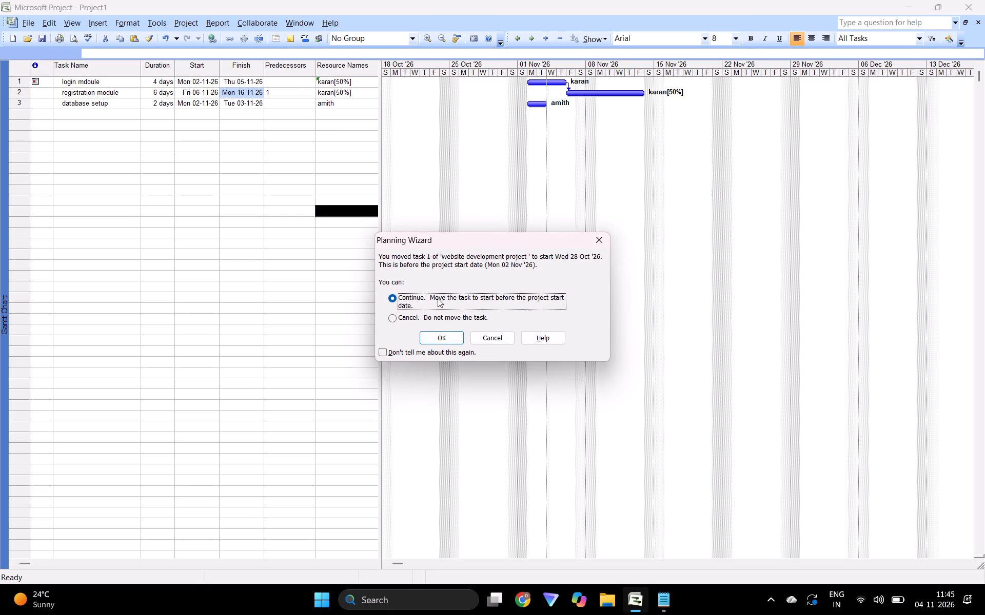
pyautogui.click(446, 337)
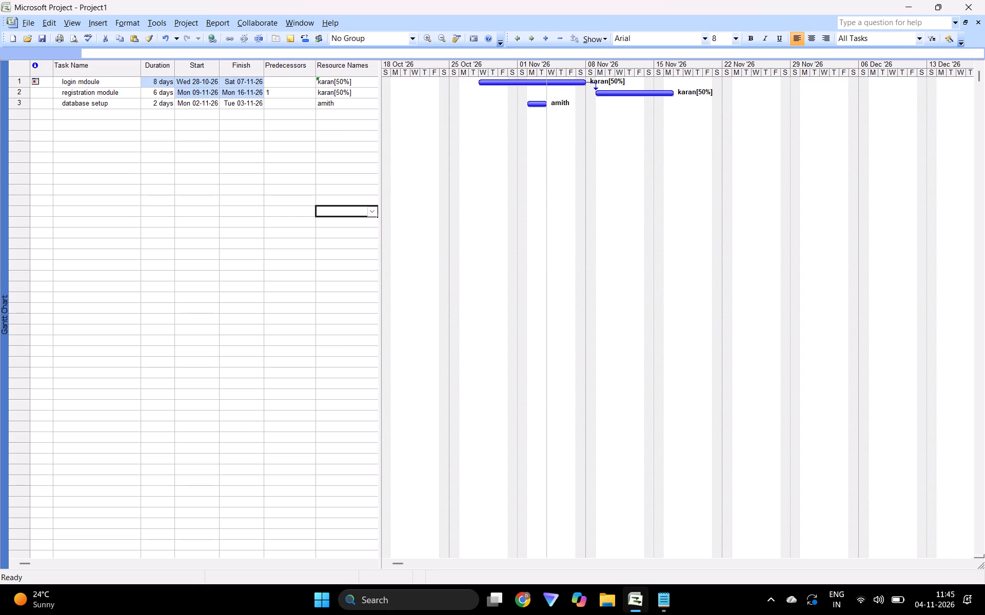
# Set the login module's duration to 4 days and the registration module's duration to 3 days.
pyautogui.click(167, 81)
pyautogui.doubleClick(170, 85)
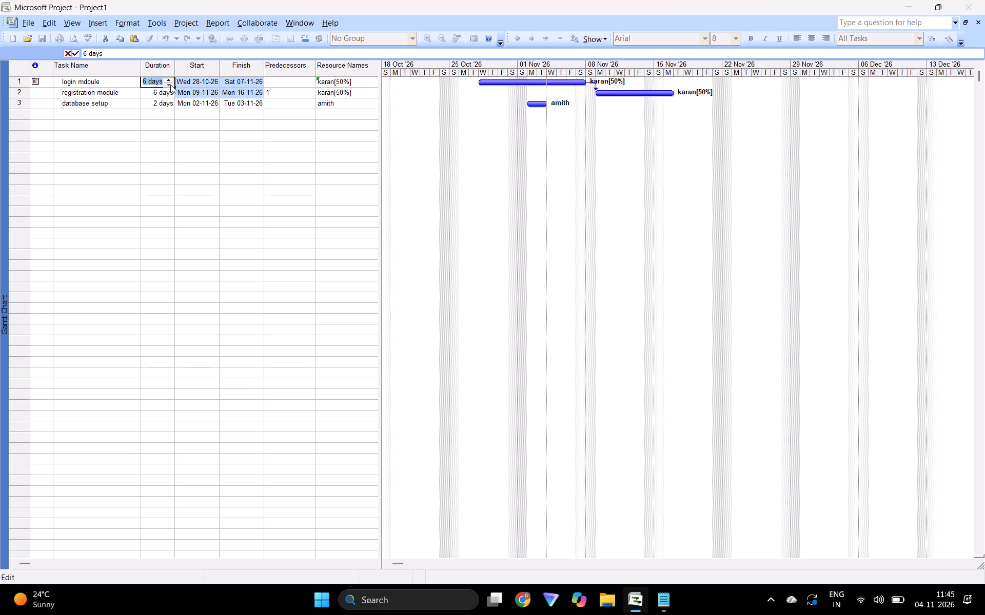
pyautogui.click(170, 85)
pyautogui.click(170, 85)
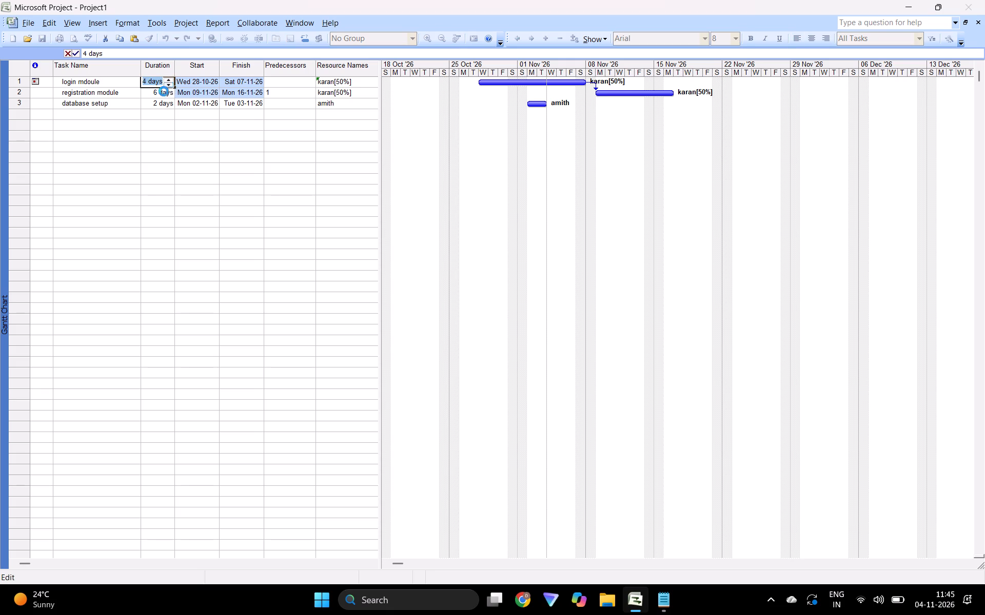
pyautogui.click(164, 91)
pyautogui.click(169, 96)
pyautogui.click(169, 96)
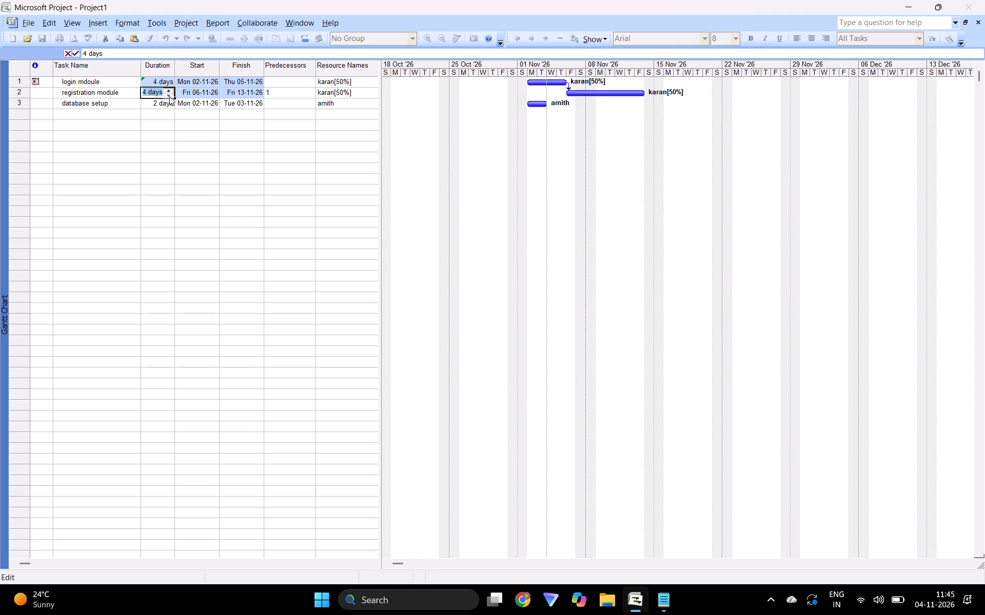
pyautogui.click(169, 96)
pyautogui.click(162, 105)
pyautogui.click(213, 130)
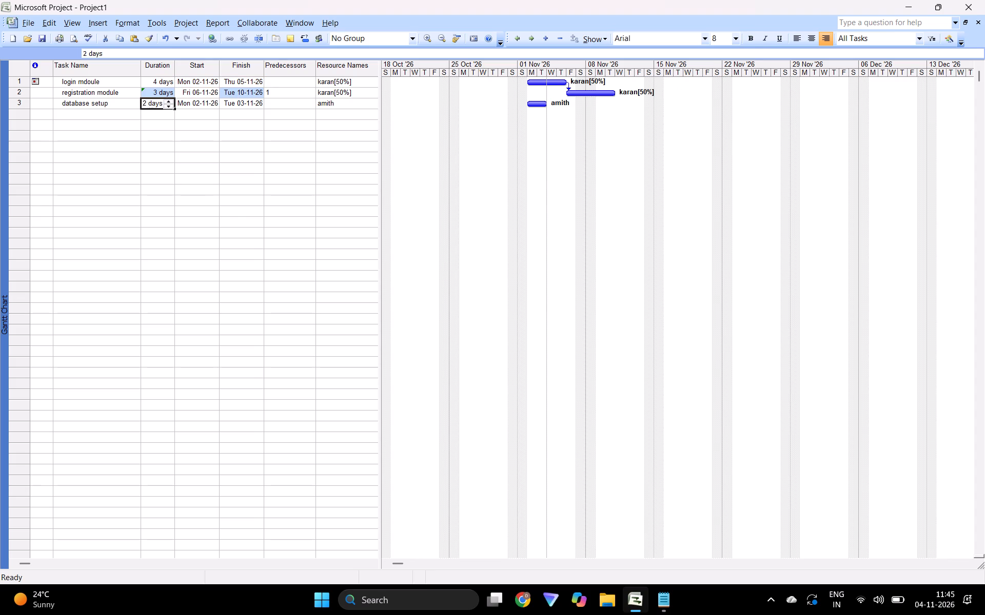
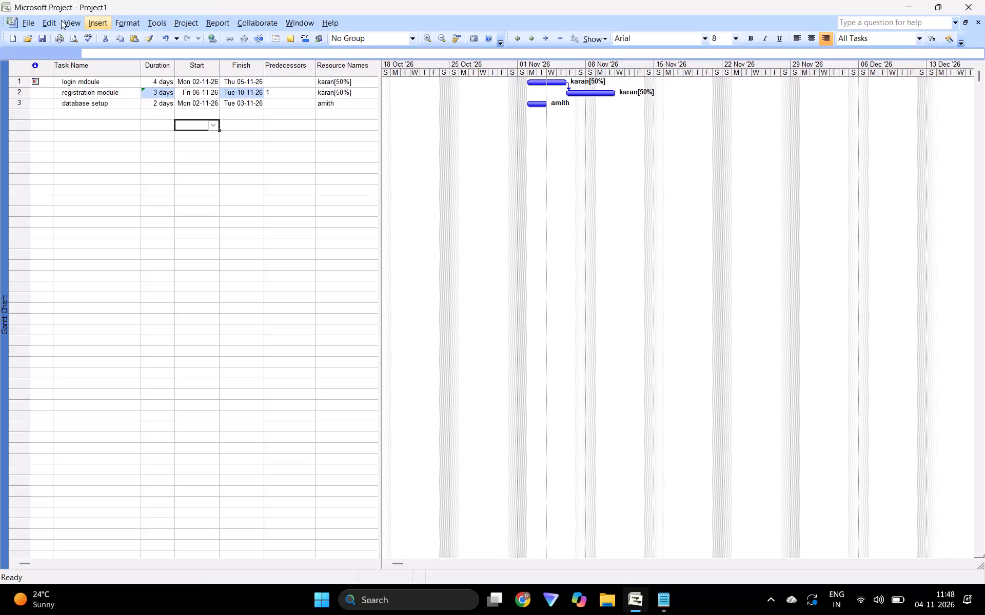
# Open the Change Working Time settings for the project calendar.
pyautogui.click(75, 22)
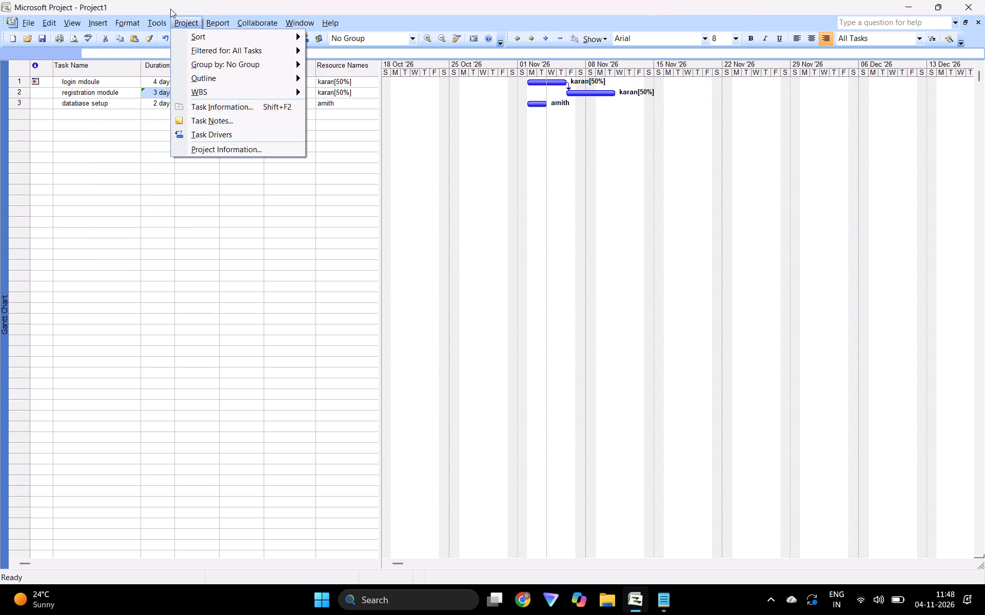
pyautogui.click(187, 110)
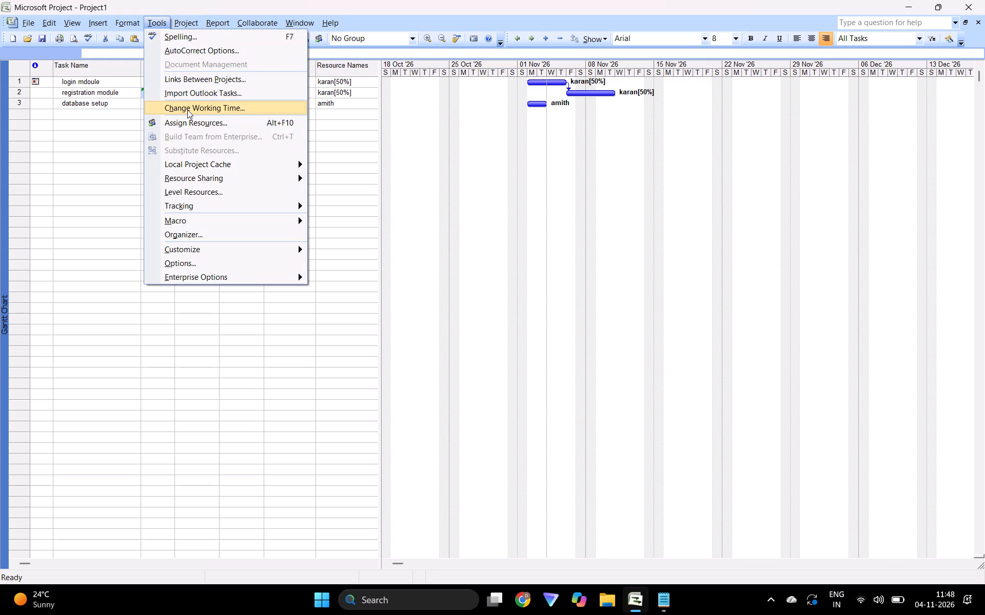
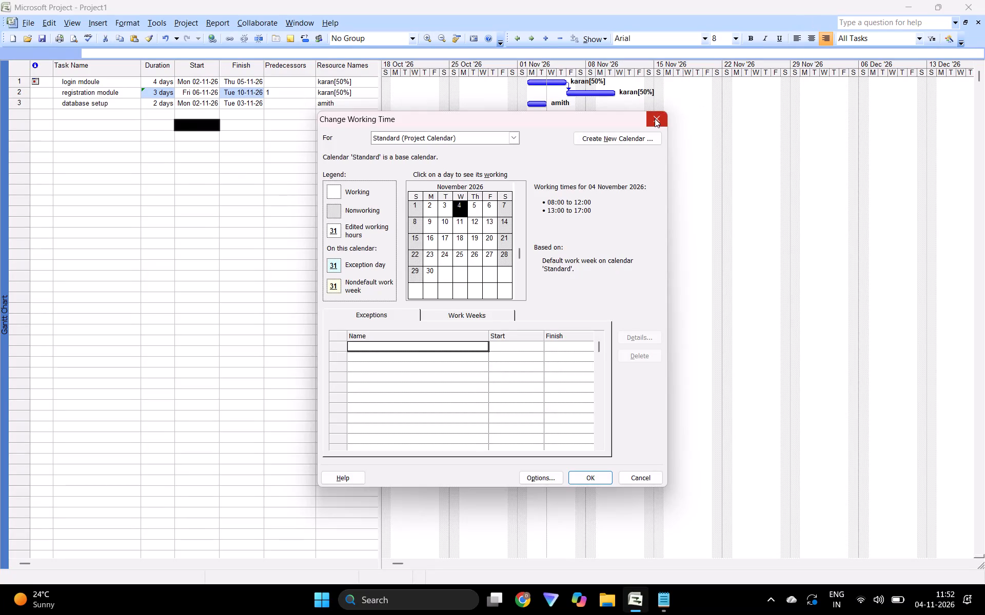
# Close the working time settings and examine the advanced and resource assignment details of the registration module and login mdoule tasks.
pyautogui.click(655, 118)
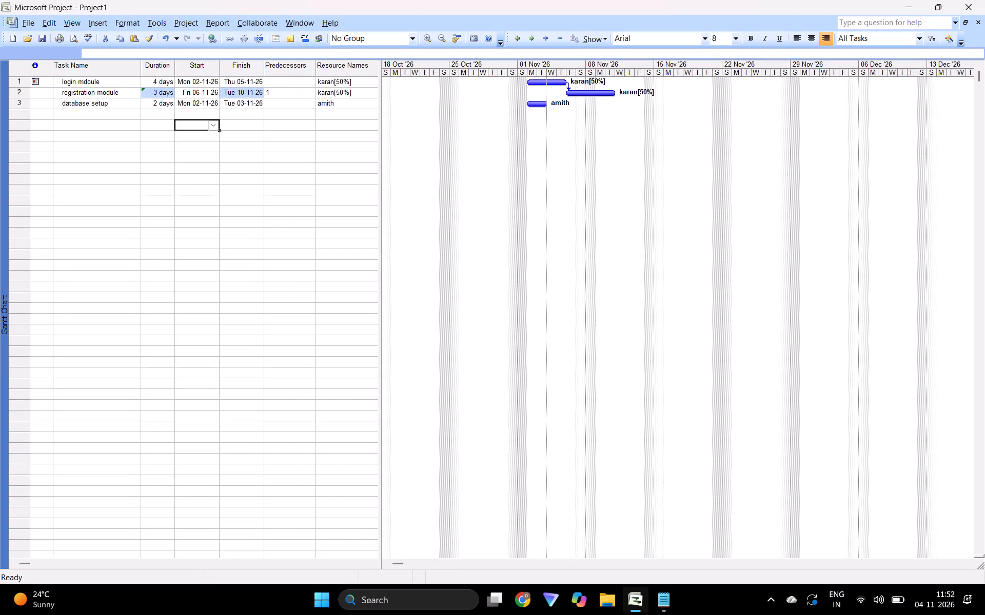
pyautogui.doubleClick(300, 94)
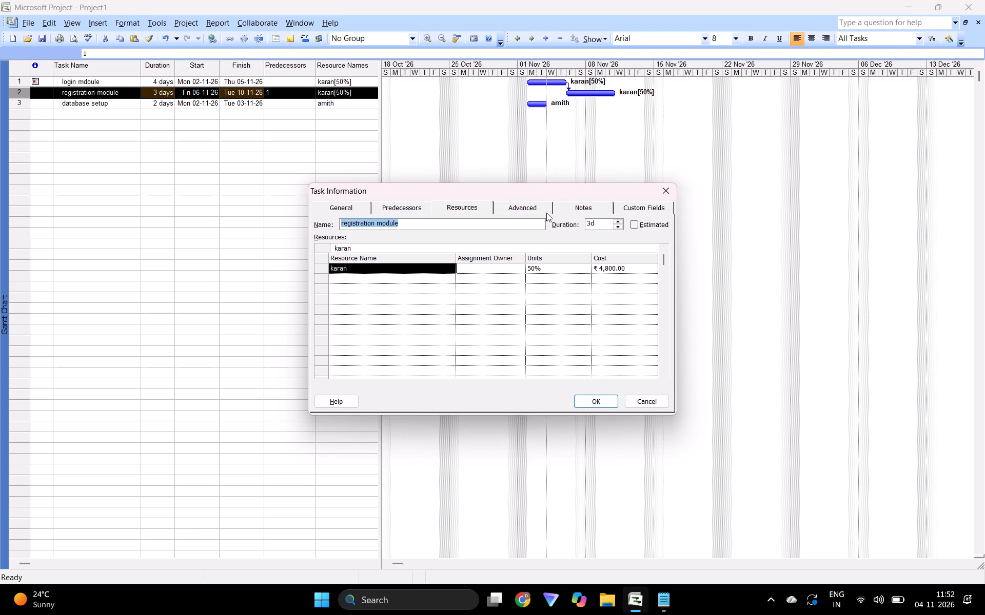
pyautogui.click(538, 213)
pyautogui.click(459, 210)
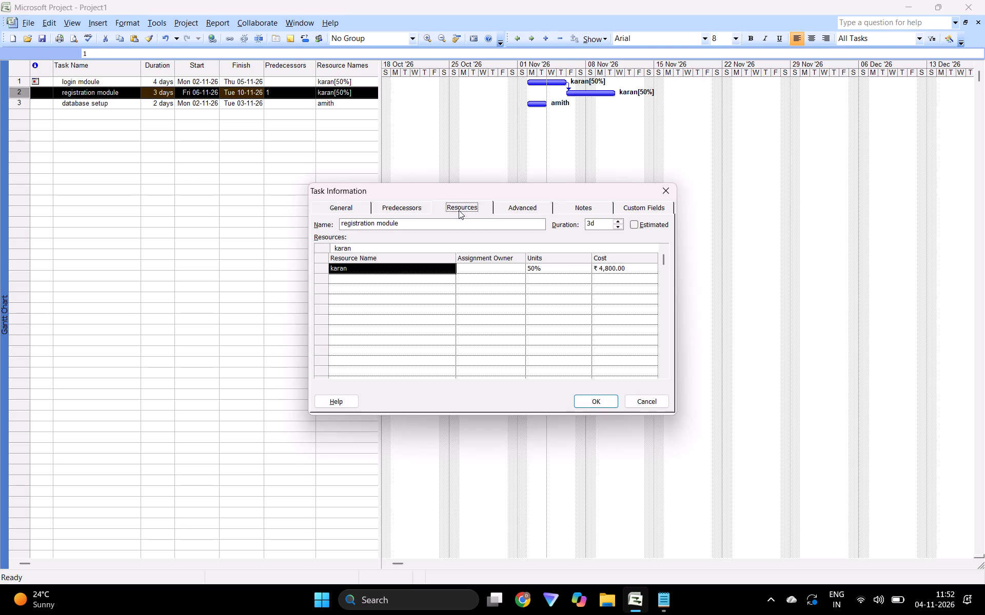
pyautogui.click(665, 193)
pyautogui.doubleClick(281, 82)
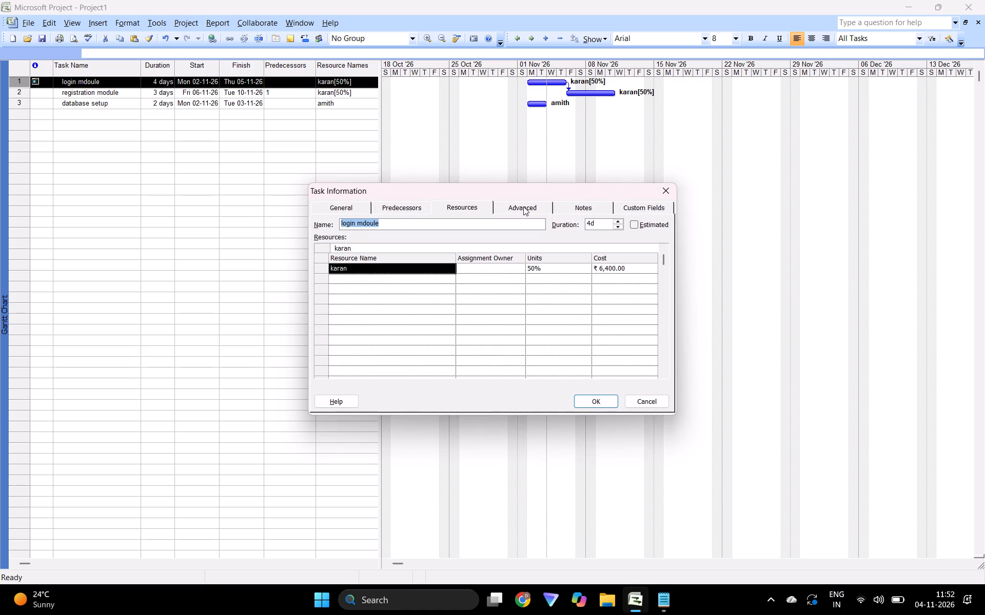
pyautogui.click(523, 207)
pyautogui.click(470, 204)
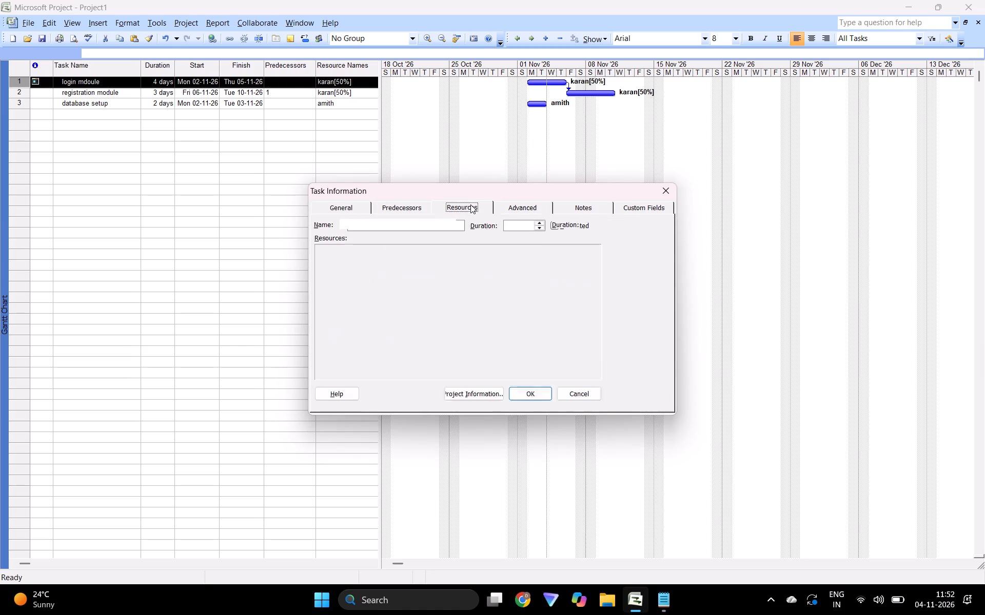
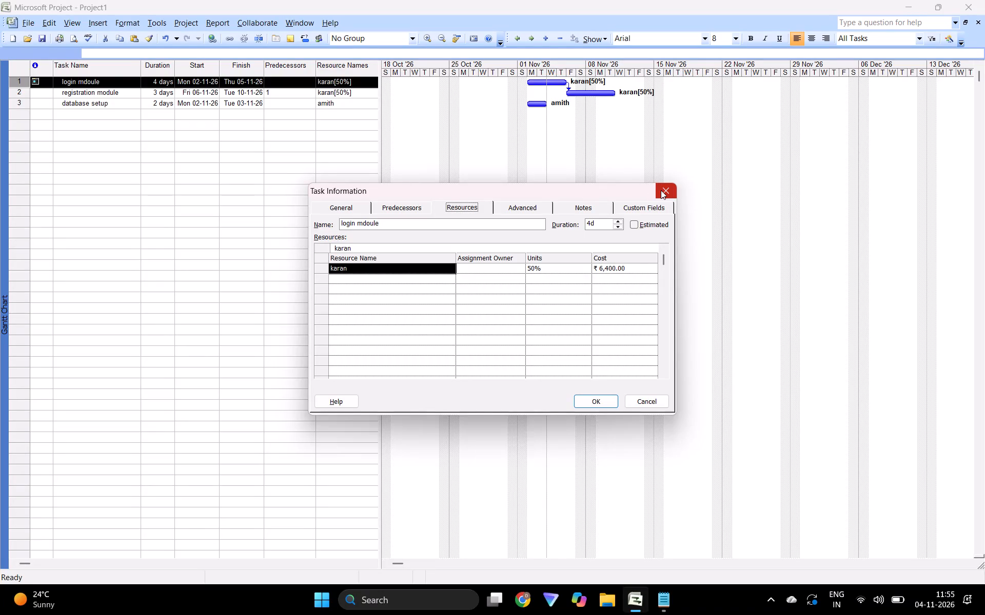
# Close the task information of the login mdoule task without changing its resource assignment.
pyautogui.click(661, 190)
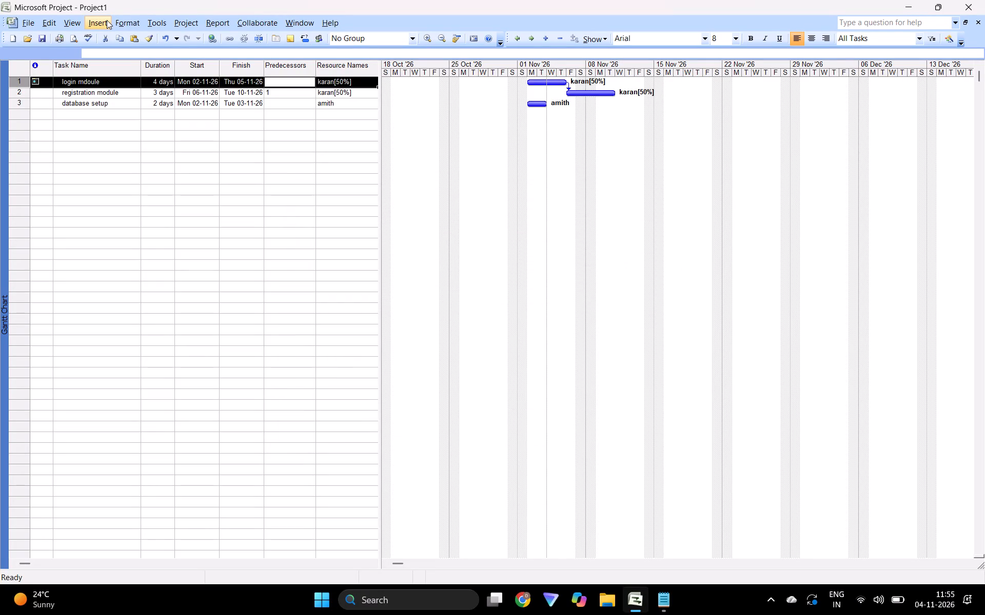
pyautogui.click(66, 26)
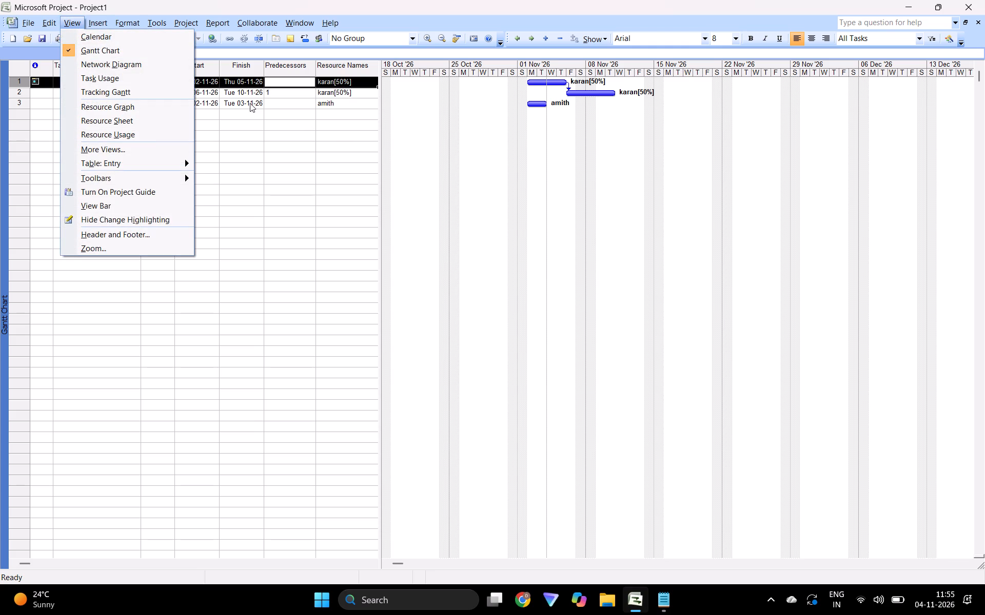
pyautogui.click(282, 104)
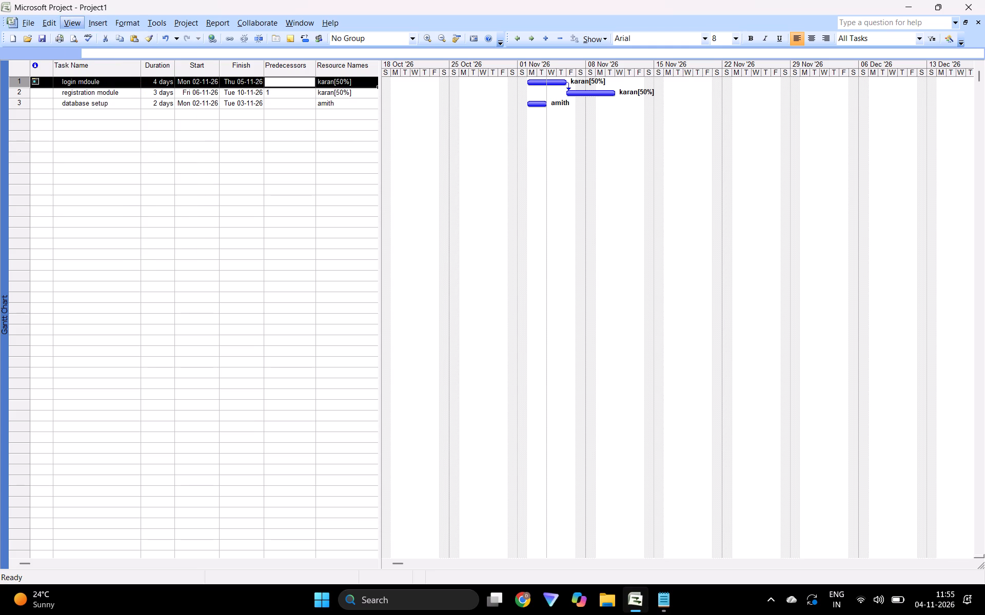
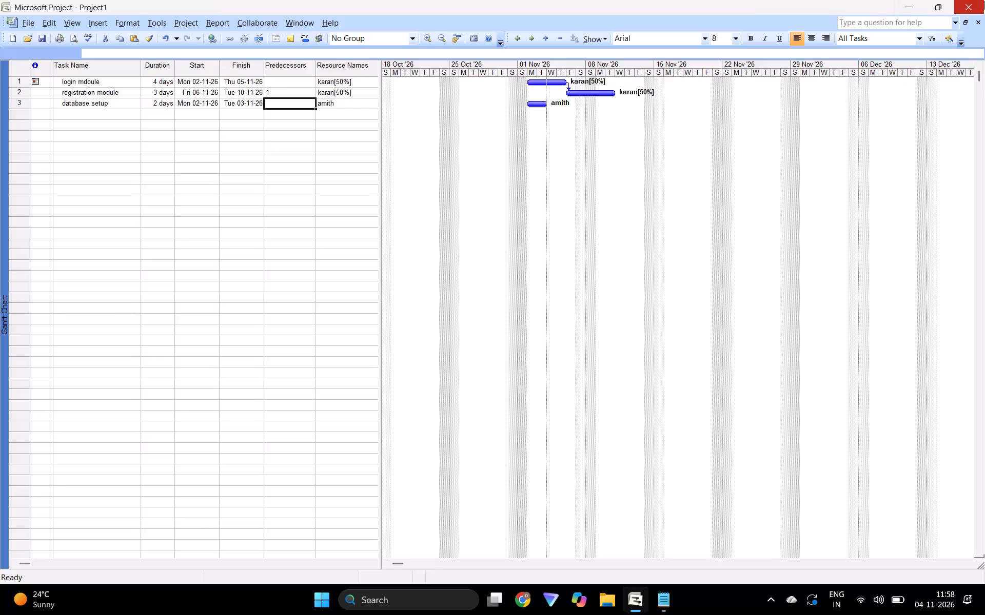
# Exit Microsoft Project and discard the unsaved changes to Project1.
pyautogui.click(961, 2)
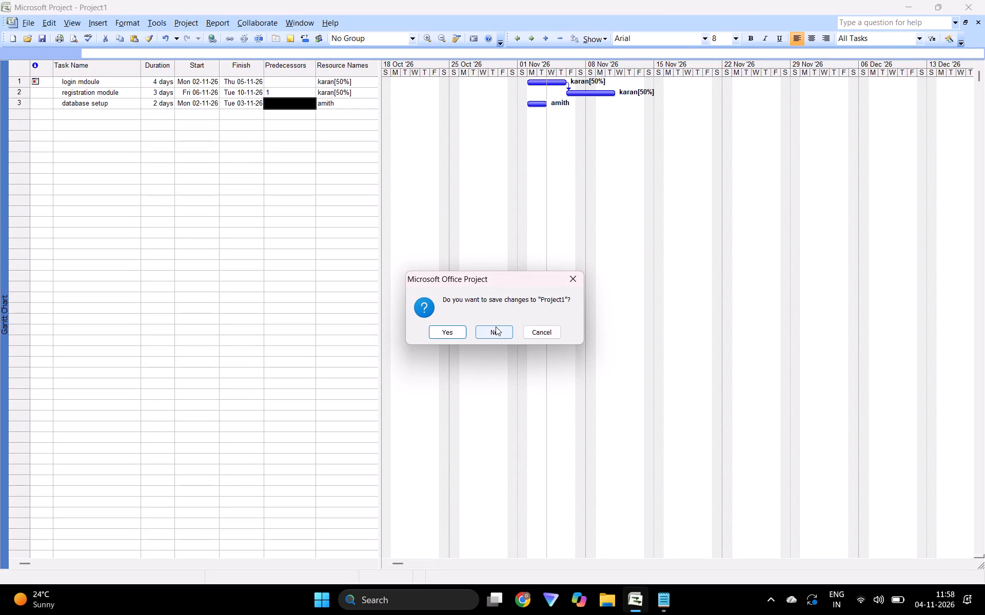
pyautogui.click(496, 326)
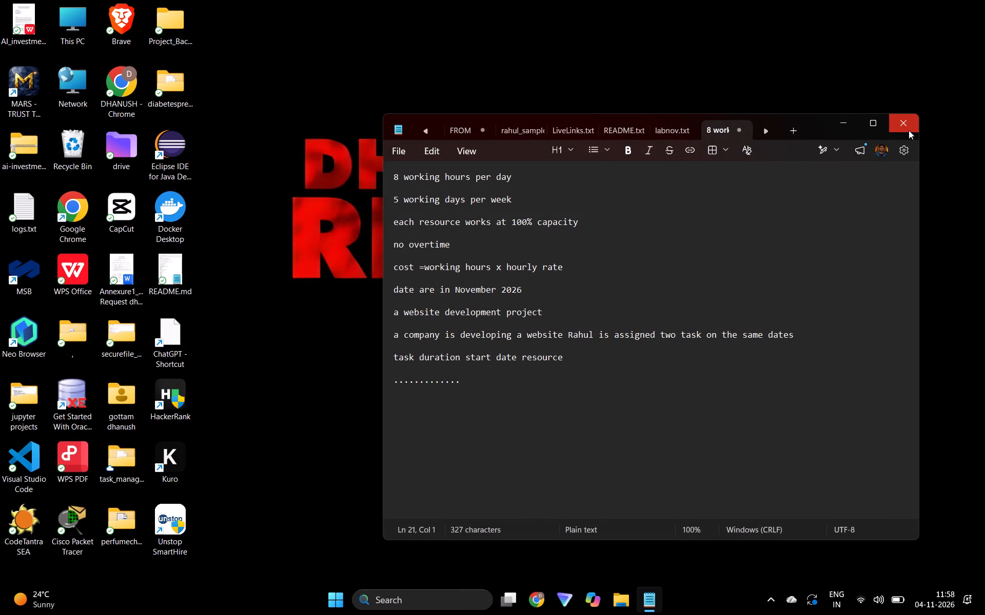
# Close the Notepad window containing the website project notes.
pyautogui.click(909, 130)
# Bring up the Windows shut-down dialog from the desktop.
pyautogui.hotkey('alt', 'F4')
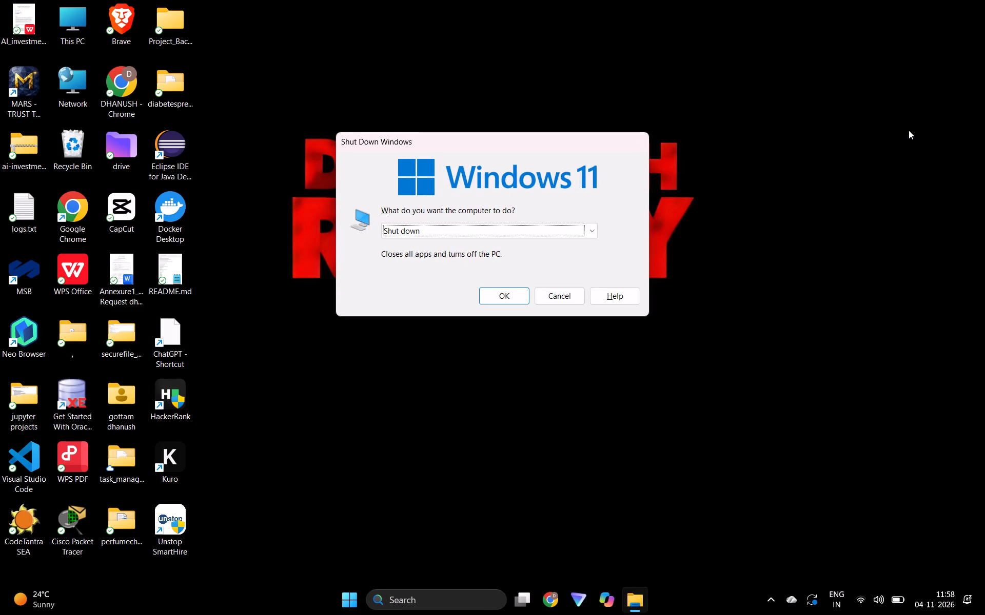